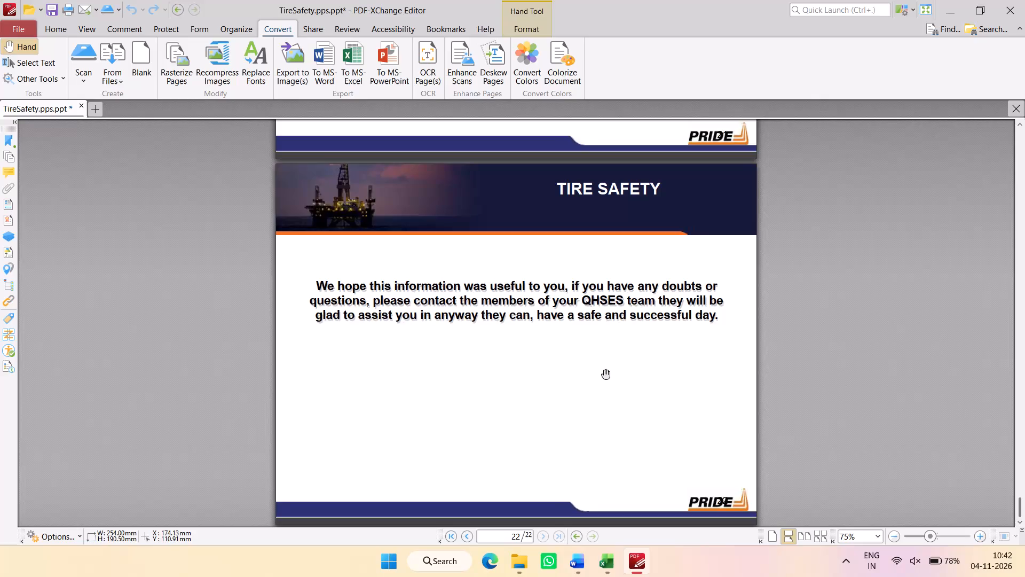
# Close the TireSafety presentation together with the PDF editor.
pyautogui.scroll(6, 596, 302)
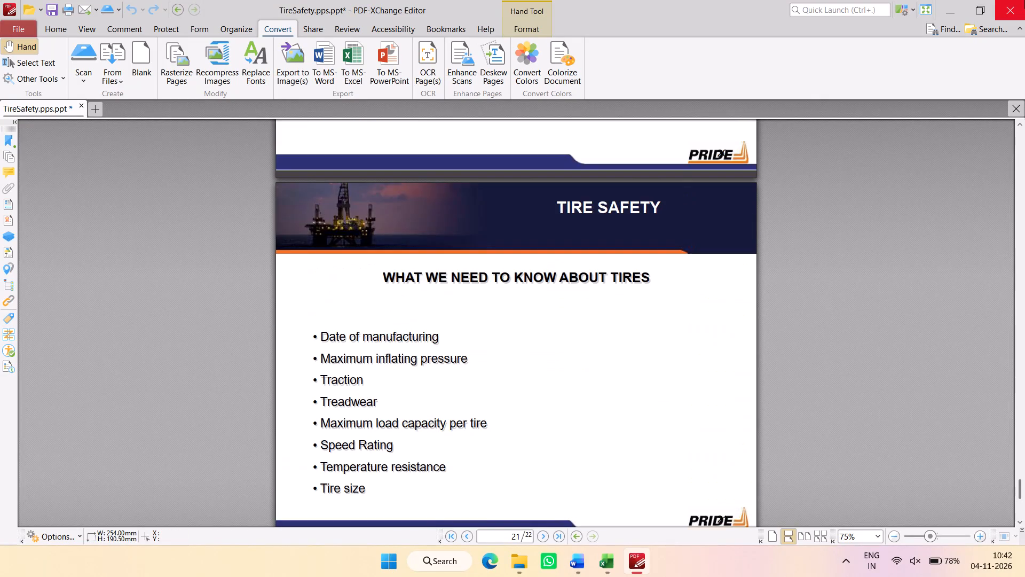
pyautogui.click(1024, 0)
pyautogui.click(536, 306)
# Switch to the detail design report in Word and look through section 14's budgetary estimates and blackspot sections 13.4 back to 13.1.
pyautogui.click(594, 576)
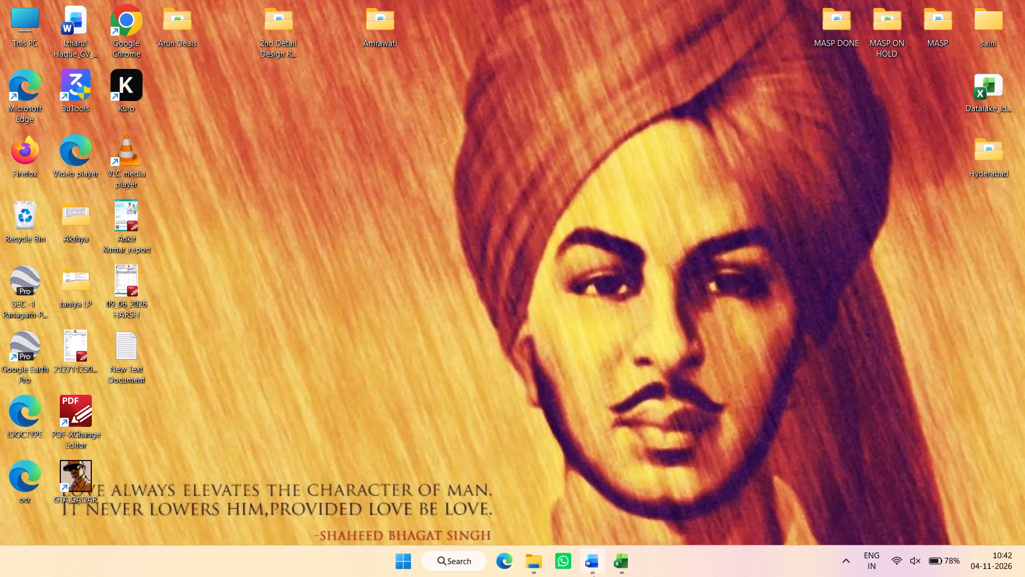
pyautogui.click(574, 329)
pyautogui.click(580, 355)
pyautogui.click(616, 355)
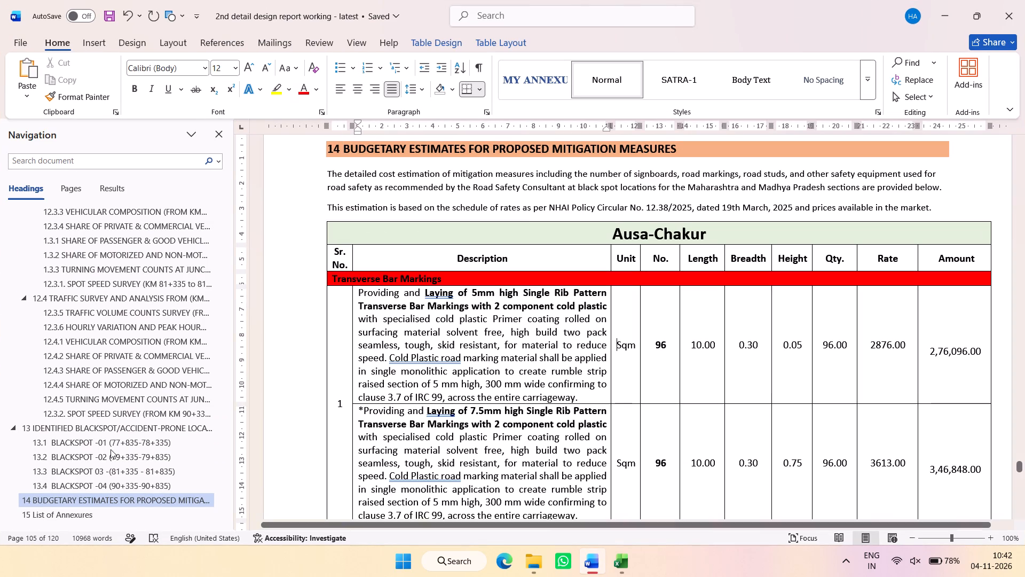
pyautogui.scroll(-1, 67, 472)
pyautogui.click(87, 502)
pyautogui.click(134, 485)
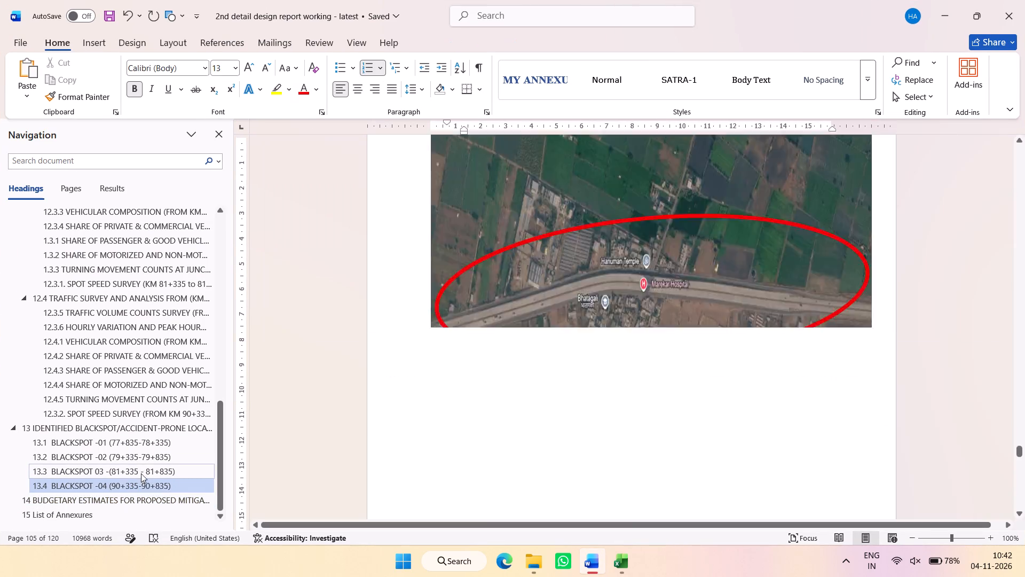
pyautogui.click(141, 473)
pyautogui.click(146, 457)
pyautogui.click(147, 442)
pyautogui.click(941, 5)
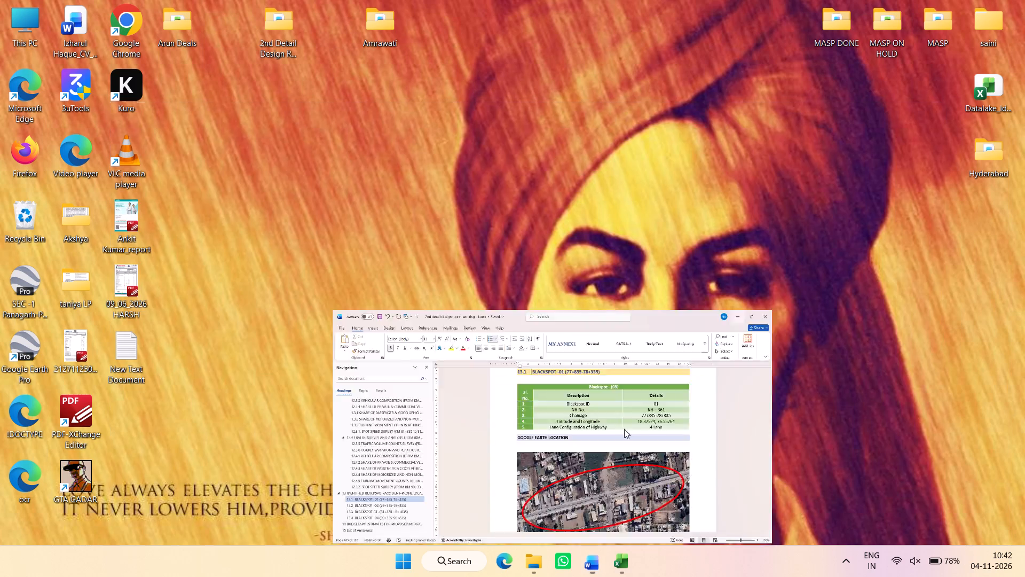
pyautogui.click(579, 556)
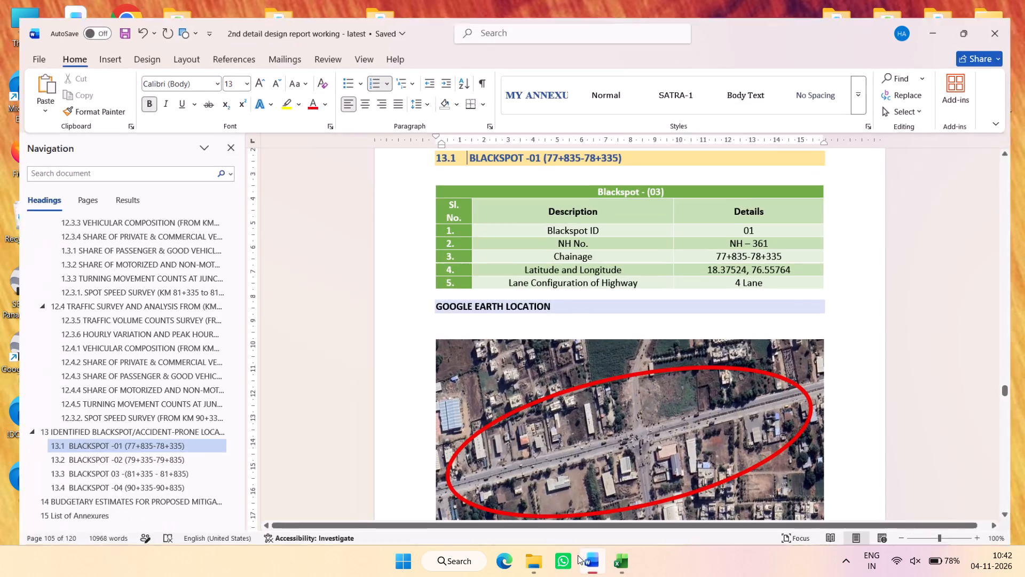
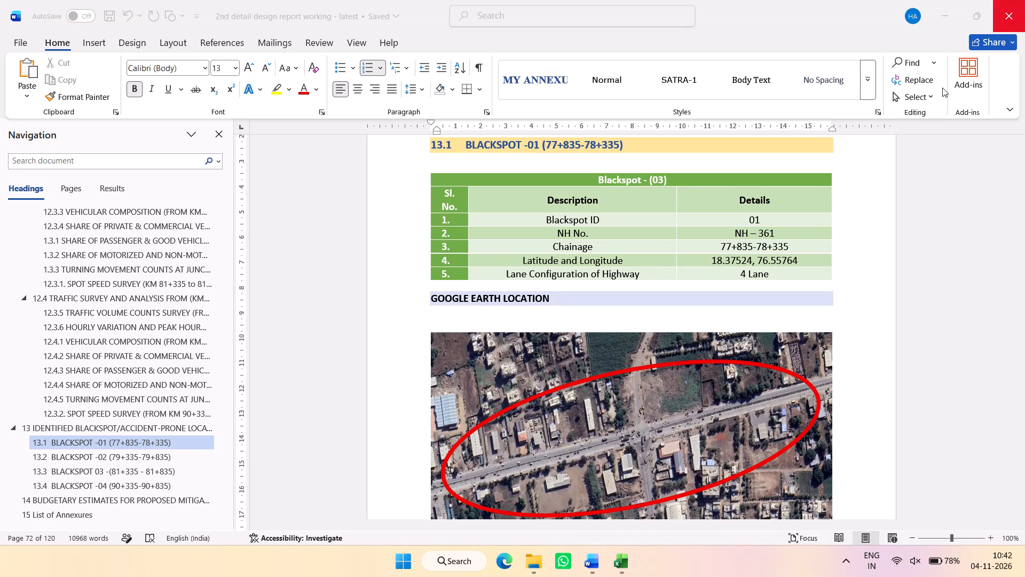
# Copy the latitude and longitude value, 18.37524, 76.55764, from the Blackspot -01 details table in section 13.1.
pyautogui.tripleClick(766, 260)
pyautogui.hotkey('ctrl', 'c')
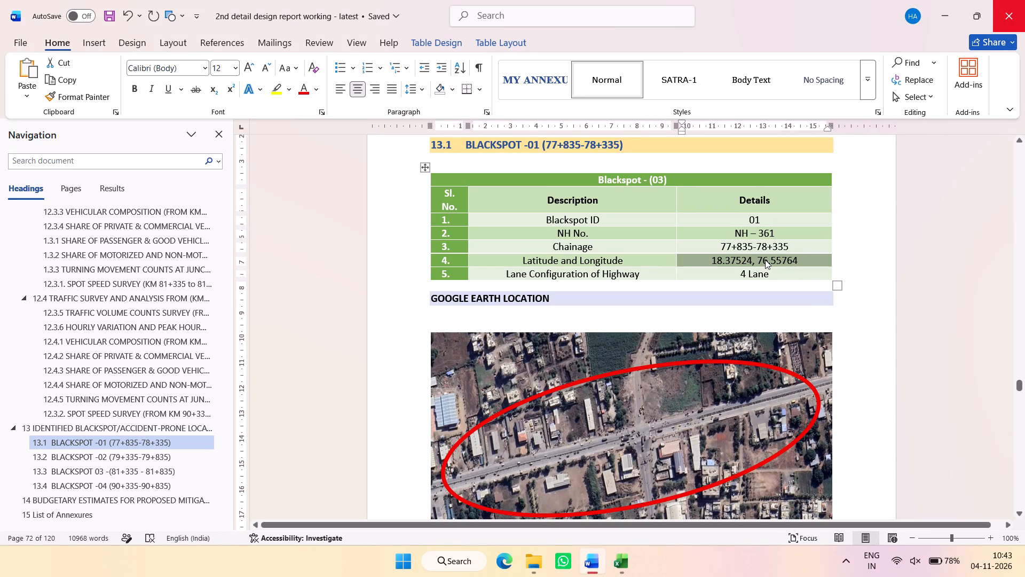
# Copy Blackspot 01's coordinates from the report table and locate 18.37524, 76.55764 in Google Earth Pro.
pyautogui.hotkey('ctrl', 'c')
pyautogui.click(1024, 576)
pyautogui.click(14, 345)
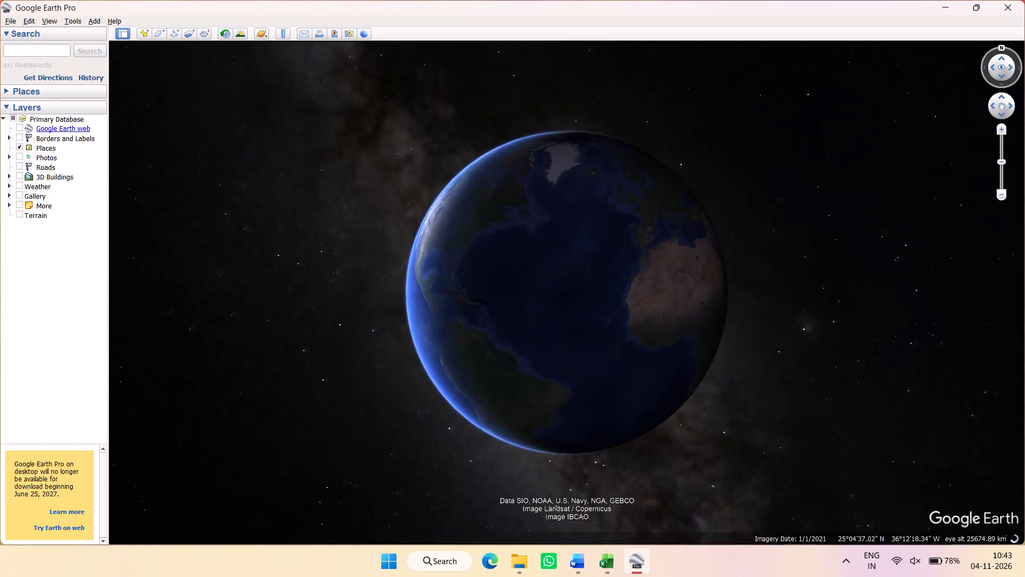
pyautogui.click(28, 51)
pyautogui.hotkey('ctrl', 'v')
pyautogui.click(81, 56)
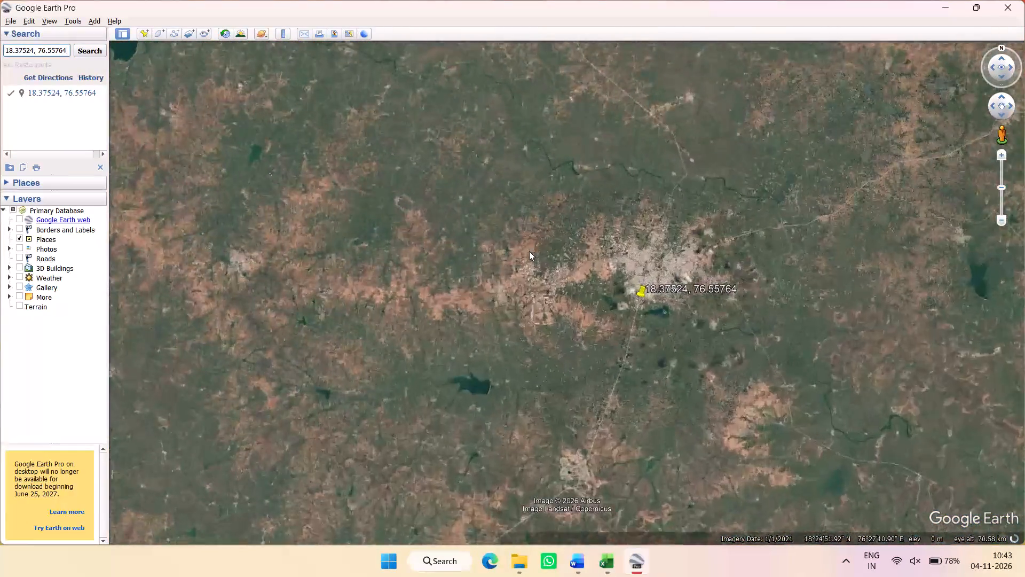
# Examine the satellite imagery around the Blackspot 01 placemark and compare it with the report's existing location picture.
pyautogui.scroll(15, 593, 287)
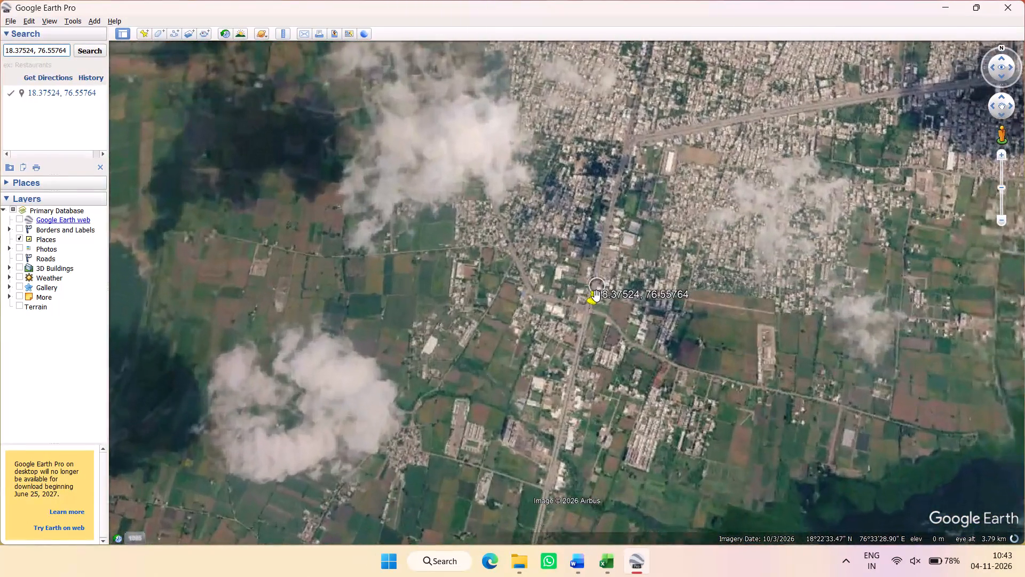
pyautogui.scroll(11, 596, 296)
pyautogui.keyDown('ctrl'); pyautogui.scroll(17, 590, 308); pyautogui.keyUp('ctrl')
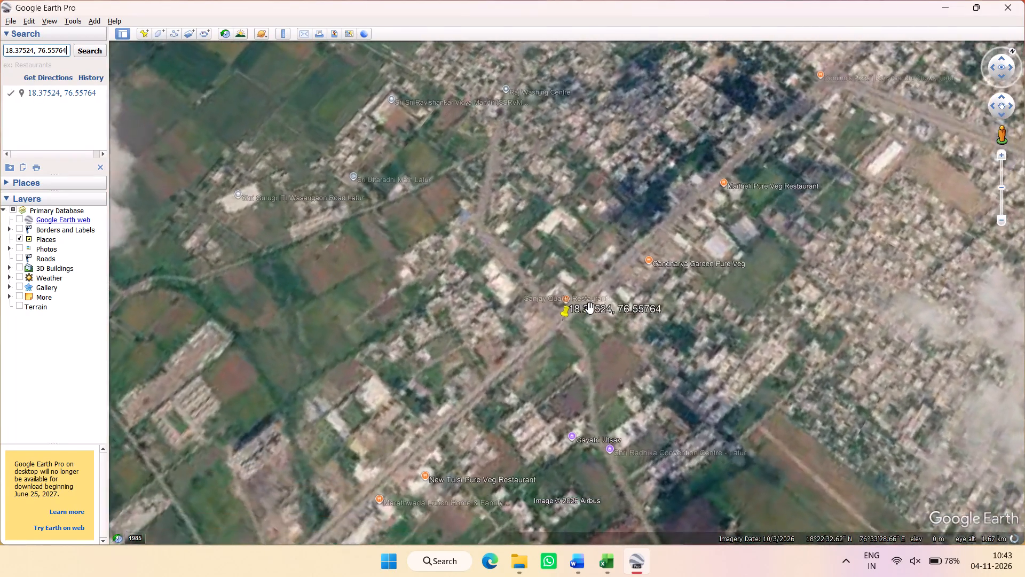
pyautogui.keyDown('ctrl'); pyautogui.scroll(12, 590, 308); pyautogui.keyUp('ctrl')
pyautogui.moveTo(538, 319); pyautogui.dragTo(541, 300, button='middle')
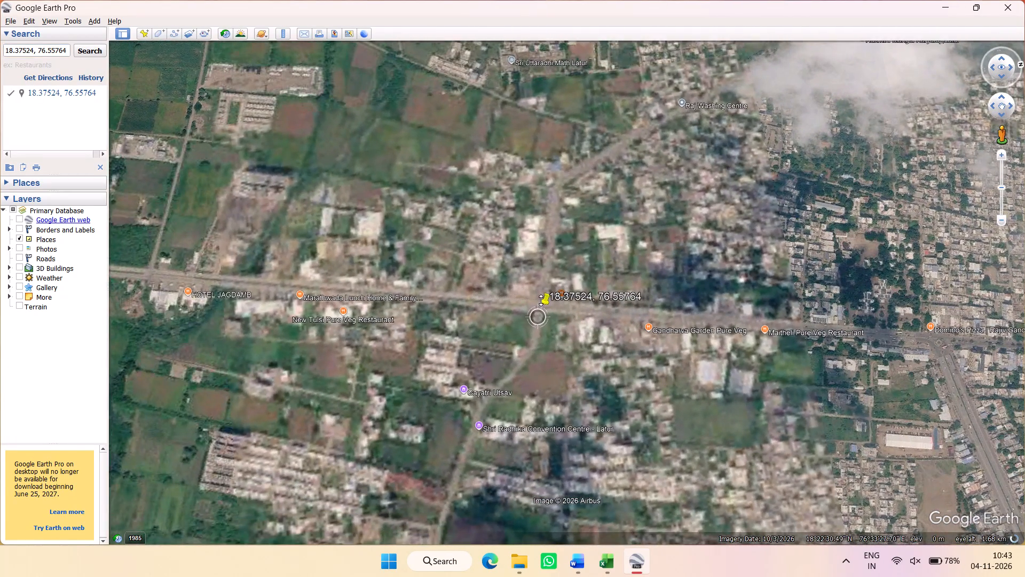
pyautogui.moveTo(541, 300); pyautogui.dragTo(546, 240, button='middle')
pyautogui.hotkey('alt', 'Tab')
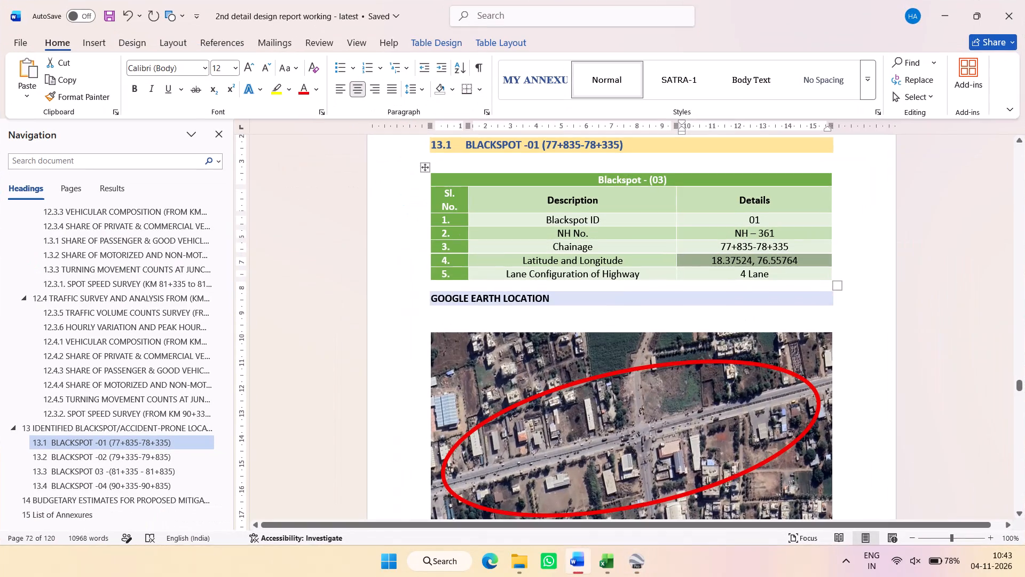
pyautogui.scroll(-1, 711, 285)
pyautogui.hotkey('alt', 'Tab')
# Capture a wide screen snip of the satellite imagery around the 18.37524, 76.55764 placemark, with the highway running roughly horizontally through the junction.
pyautogui.scroll(5, 542, 280)
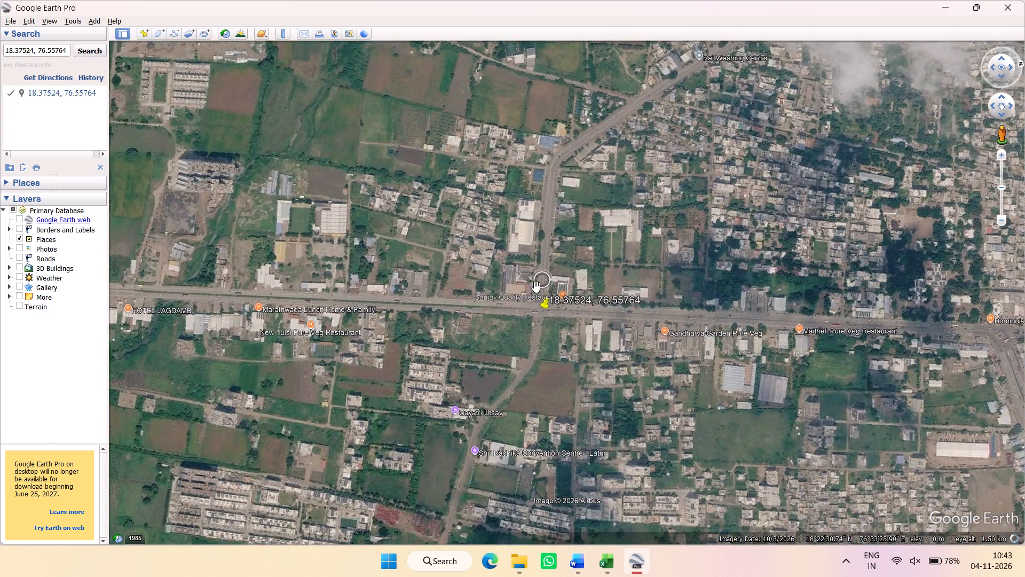
pyautogui.scroll(5, 536, 287)
pyautogui.keyDown('ctrl'); pyautogui.scroll(-2, 535, 299); pyautogui.keyUp('ctrl')
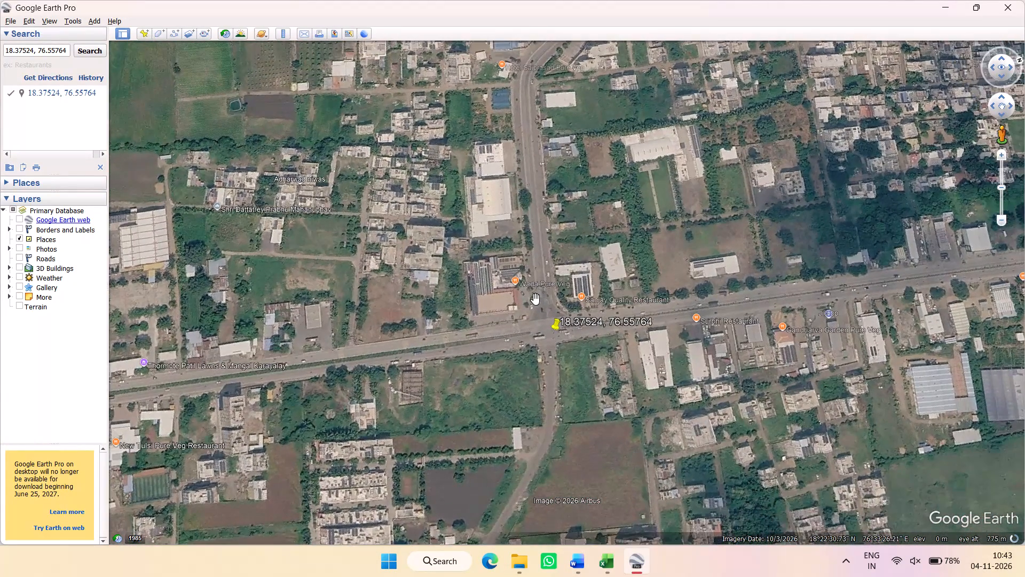
pyautogui.keyDown('ctrl'); pyautogui.scroll(1, 535, 299); pyautogui.keyUp('ctrl')
pyautogui.click(581, 392)
pyautogui.scroll(-1, 572, 381)
pyautogui.moveTo(572, 381); pyautogui.dragTo(570, 368, button='middle')
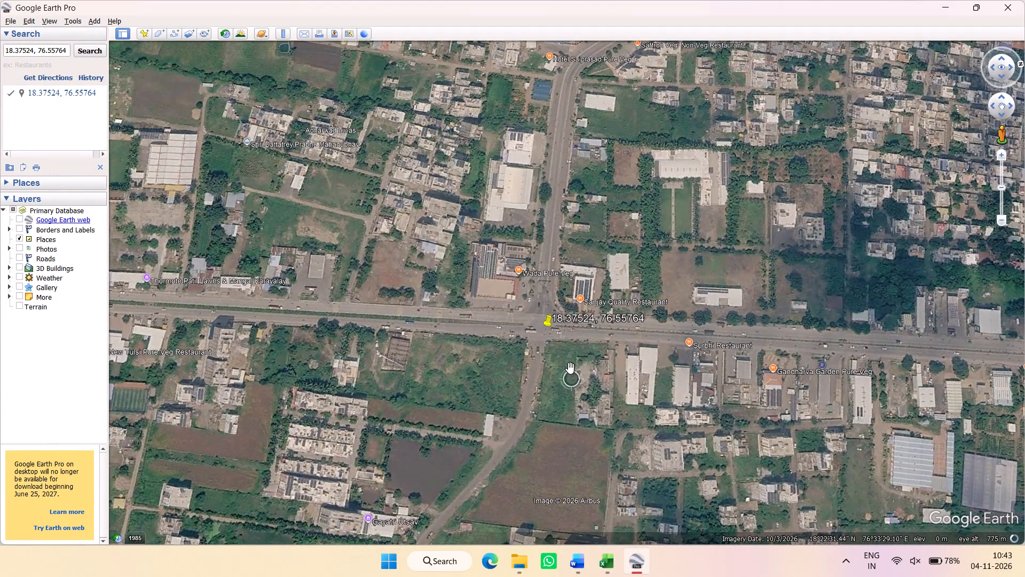
pyautogui.moveTo(570, 368); pyautogui.dragTo(587, 270, button='middle')
pyautogui.moveTo(593, 253); pyautogui.dragTo(595, 176, button='middle')
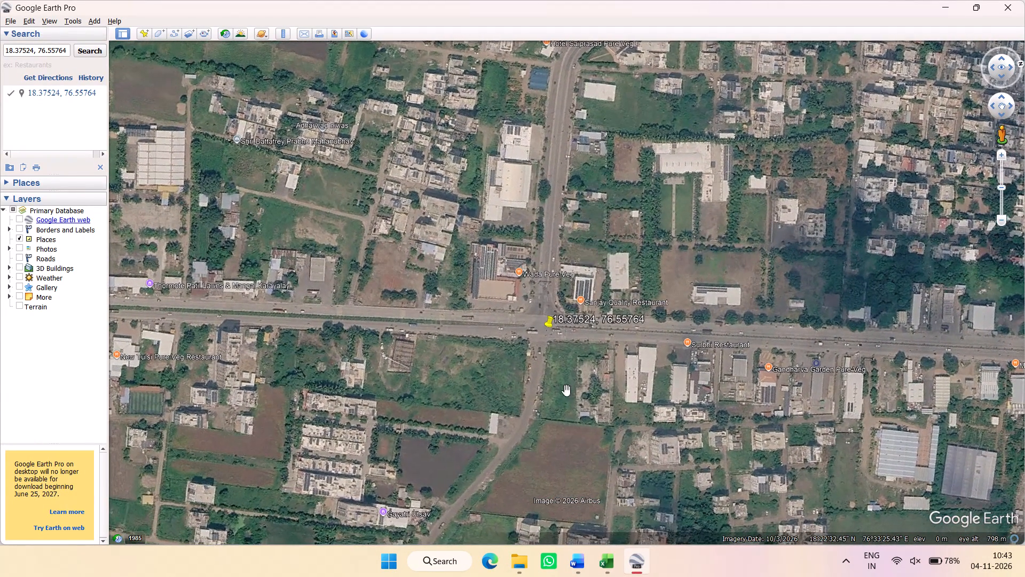
pyautogui.moveTo(565, 410); pyautogui.dragTo(599, 380)
pyautogui.press('Print')
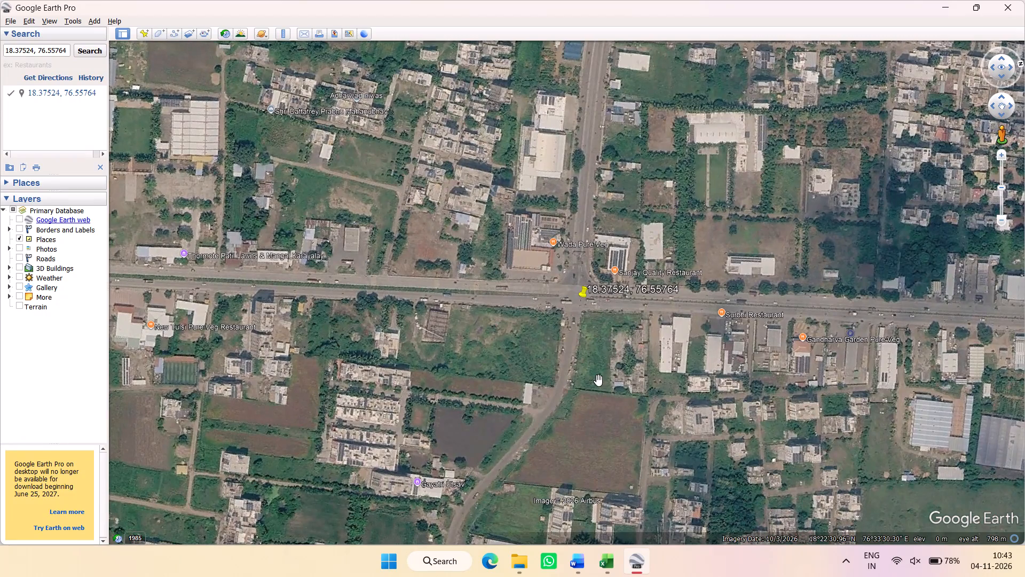
pyautogui.moveTo(983, 89); pyautogui.dragTo(389, 375)
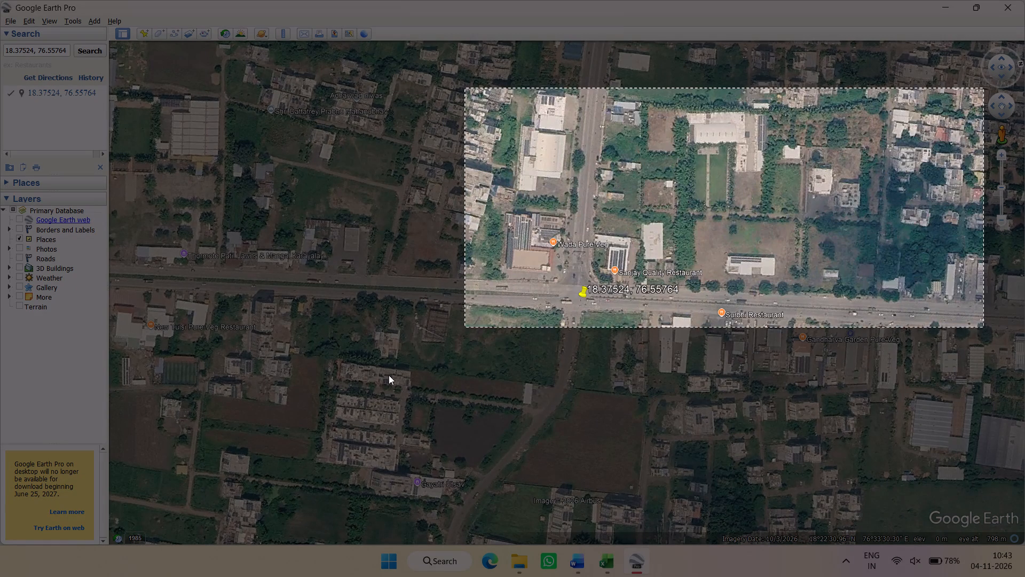
pyautogui.moveTo(389, 375); pyautogui.dragTo(148, 499)
# In the Word report, replace section 13.1's Google Earth location picture with the copied snip, keeping the red ellipse over it.
pyautogui.hotkey('alt', 'Tab')
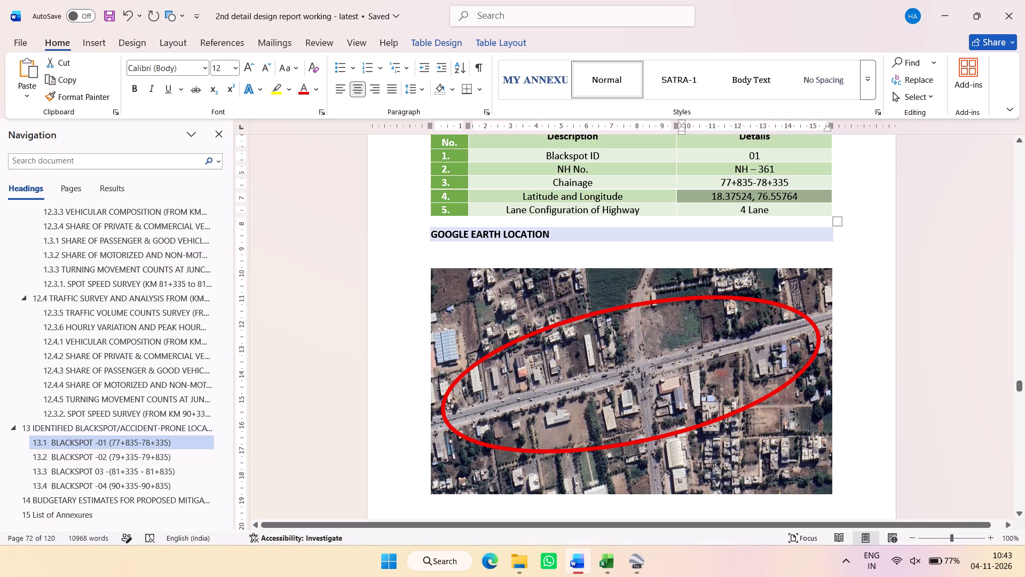
pyautogui.click(534, 288)
pyautogui.rightClick(534, 288)
pyautogui.click(617, 335)
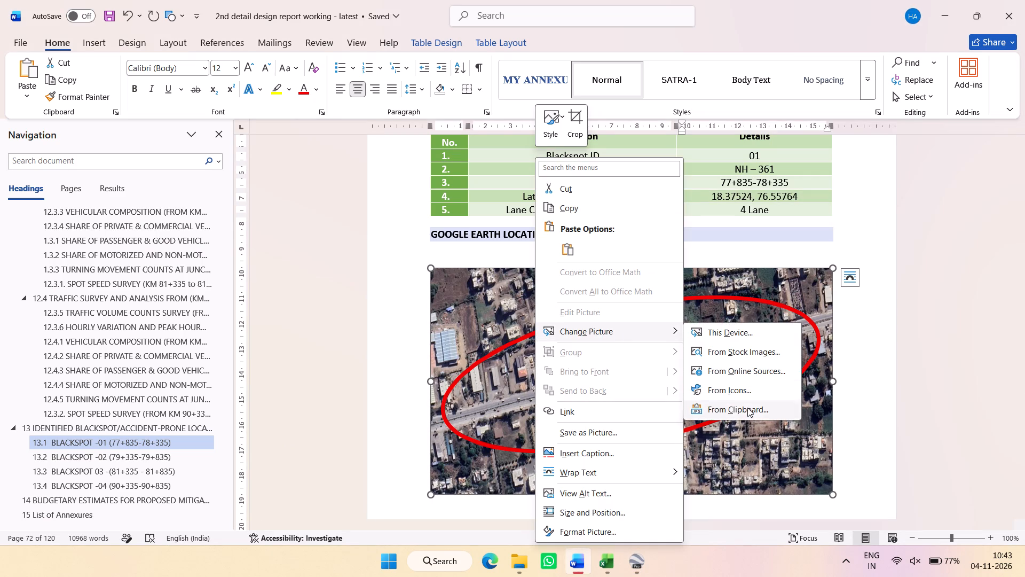
pyautogui.click(747, 408)
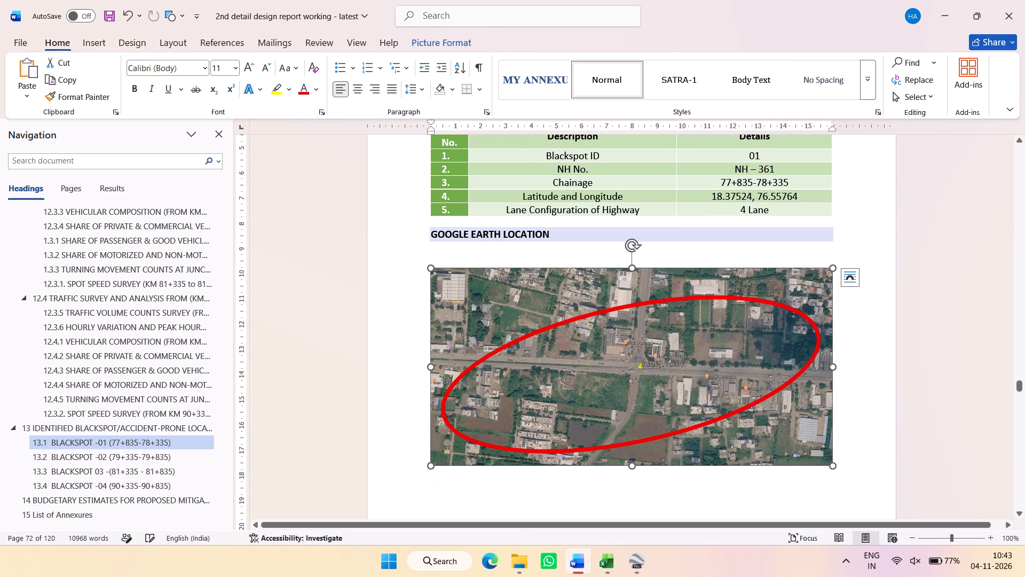
# Give the new Blackspot 01 location picture a solid black outline 3 pt wide.
pyautogui.rightClick(811, 283)
pyautogui.click(869, 536)
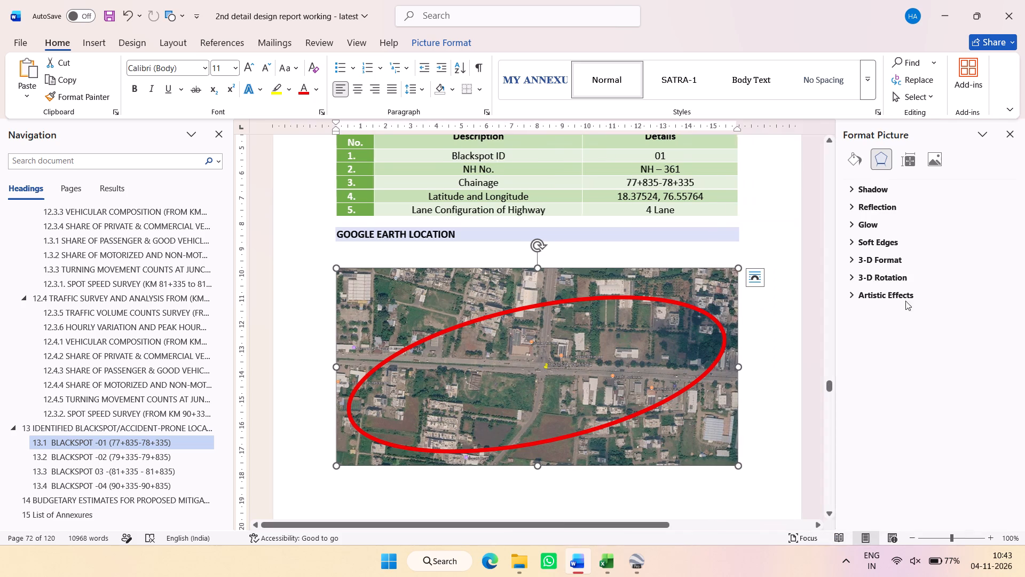
pyautogui.click(851, 157)
pyautogui.click(876, 210)
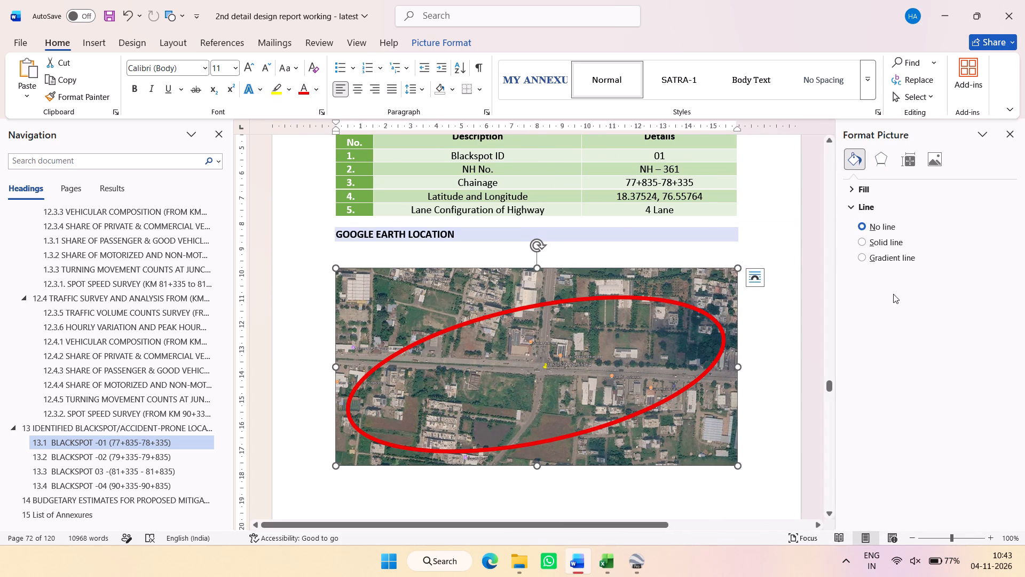
pyautogui.click(896, 244)
pyautogui.tripleClick(1000, 317)
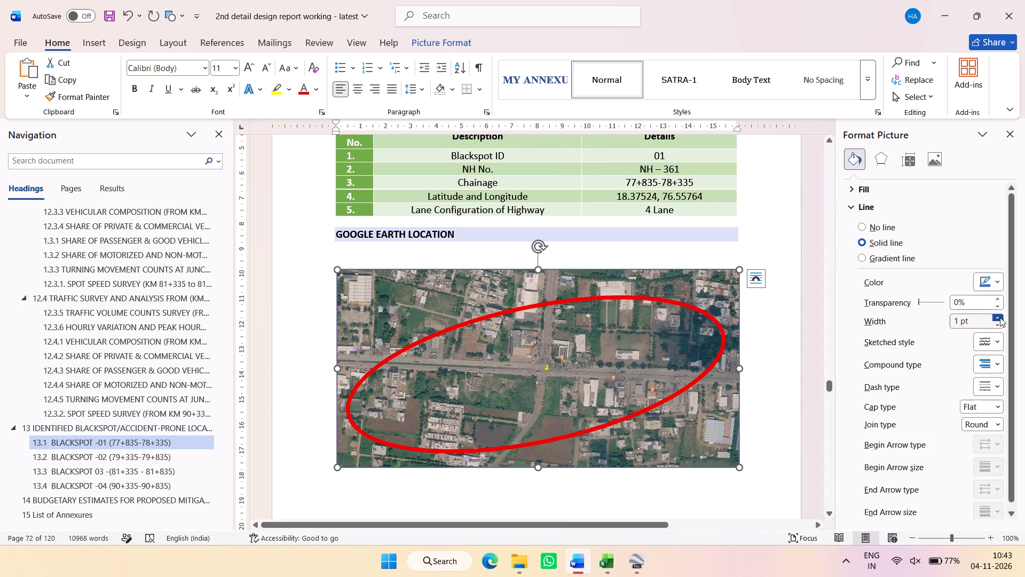
pyautogui.tripleClick(1000, 317)
pyautogui.tripleClick(1000, 317)
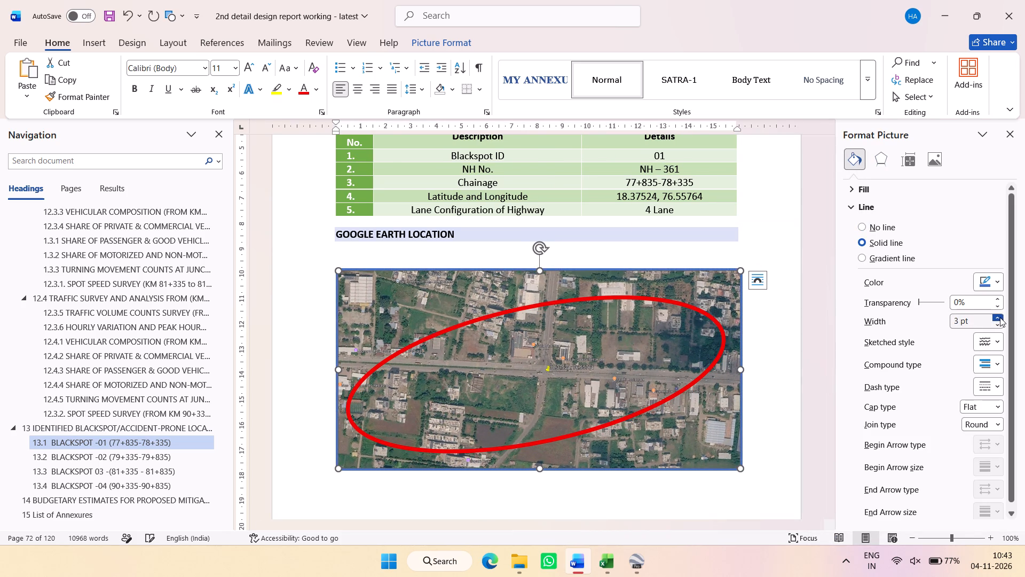
pyautogui.click(985, 360)
pyautogui.click(992, 384)
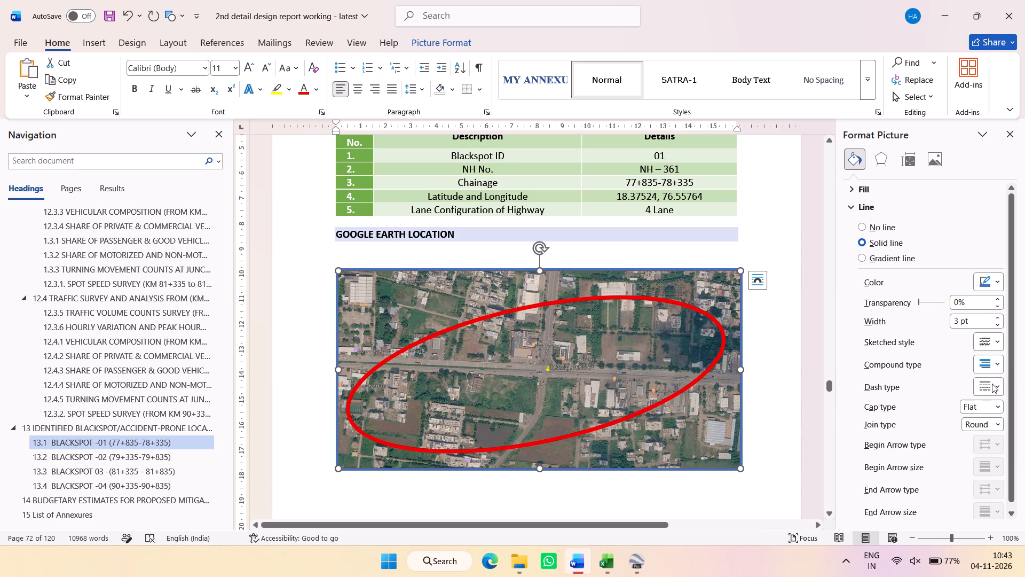
pyautogui.doubleClick(989, 362)
pyautogui.click(988, 284)
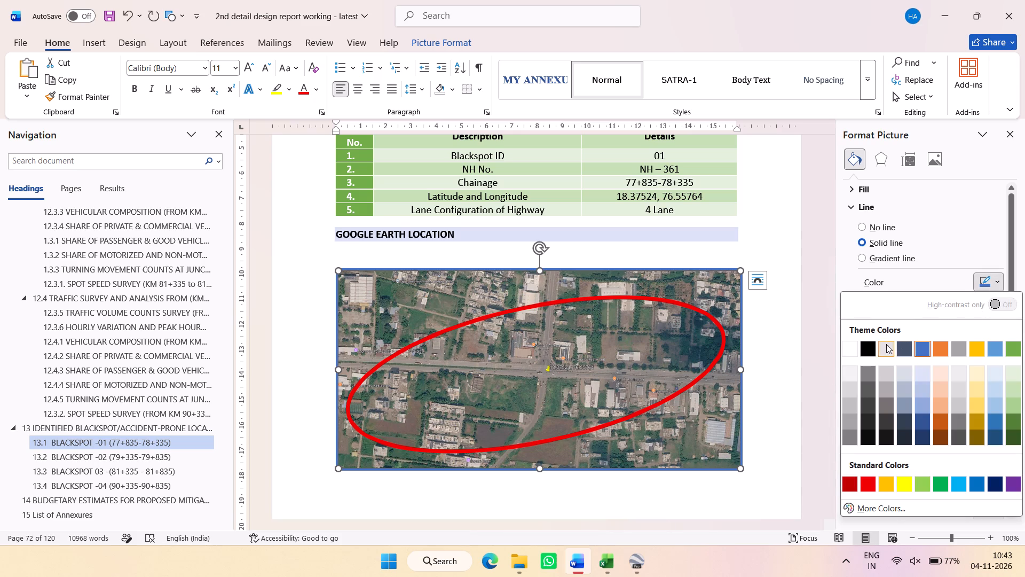
pyautogui.click(869, 346)
pyautogui.click(775, 309)
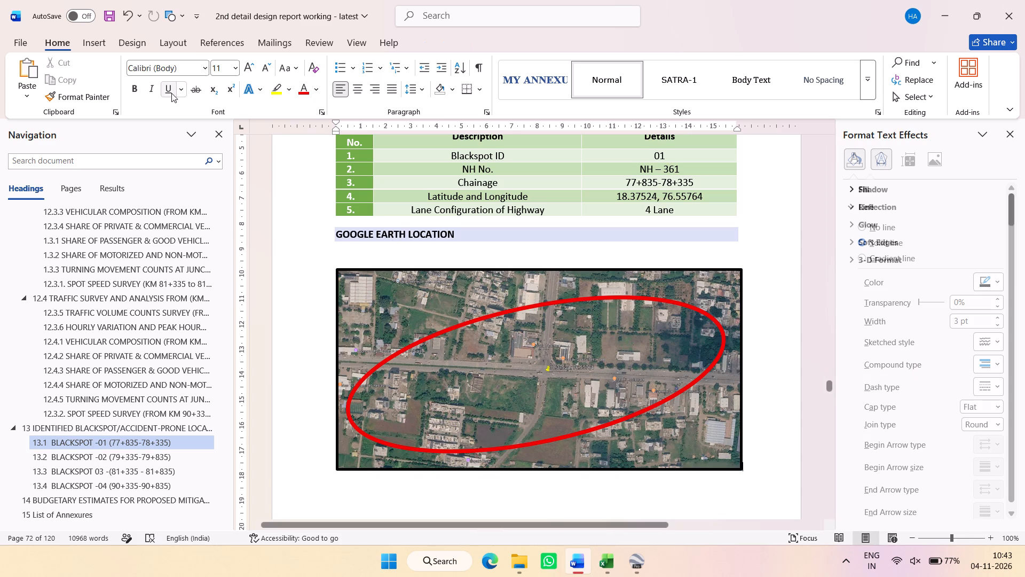
# Save the report.
pyautogui.click(100, 14)
pyautogui.doubleClick(106, 14)
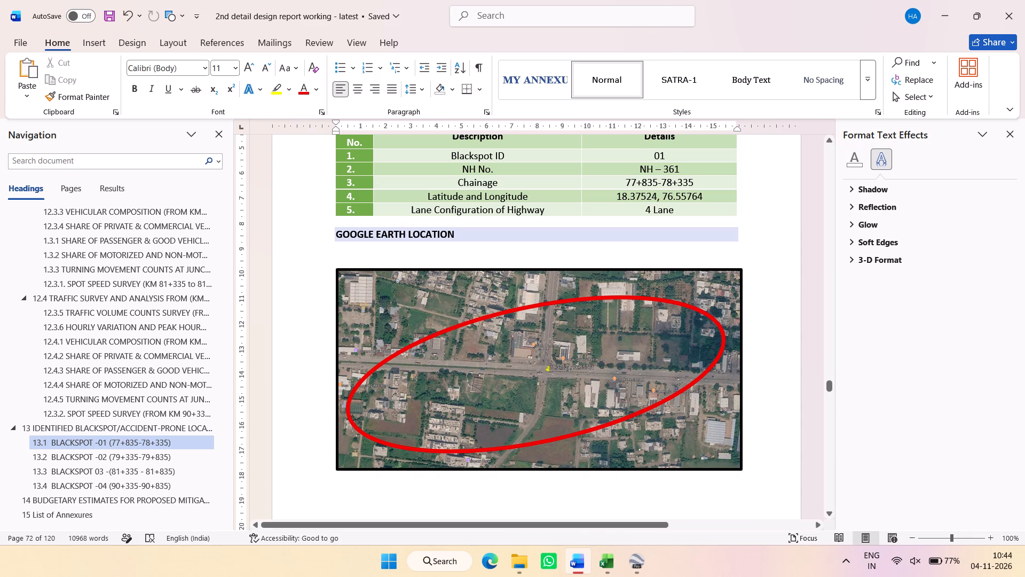
# Copy Blackspot 02's coordinates from the section 13.2 table and locate 18.3863, 76.58137 in Google Earth Pro.
pyautogui.click(150, 454)
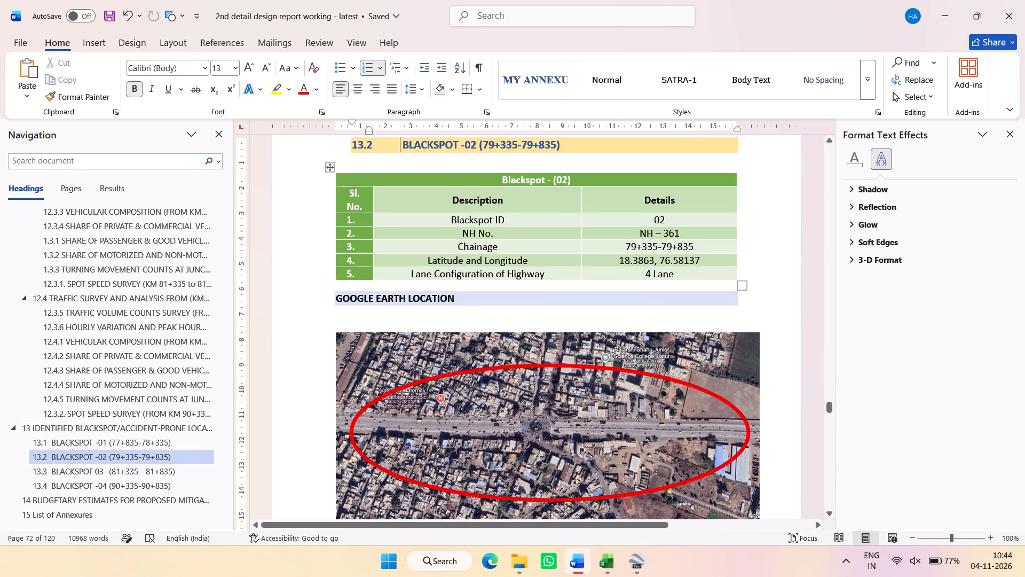
pyautogui.tripleClick(677, 264)
pyautogui.hotkey('ctrl', 'c')
pyautogui.hotkey('ctrl', 'c')
pyautogui.hotkey('alt', 'Tab')
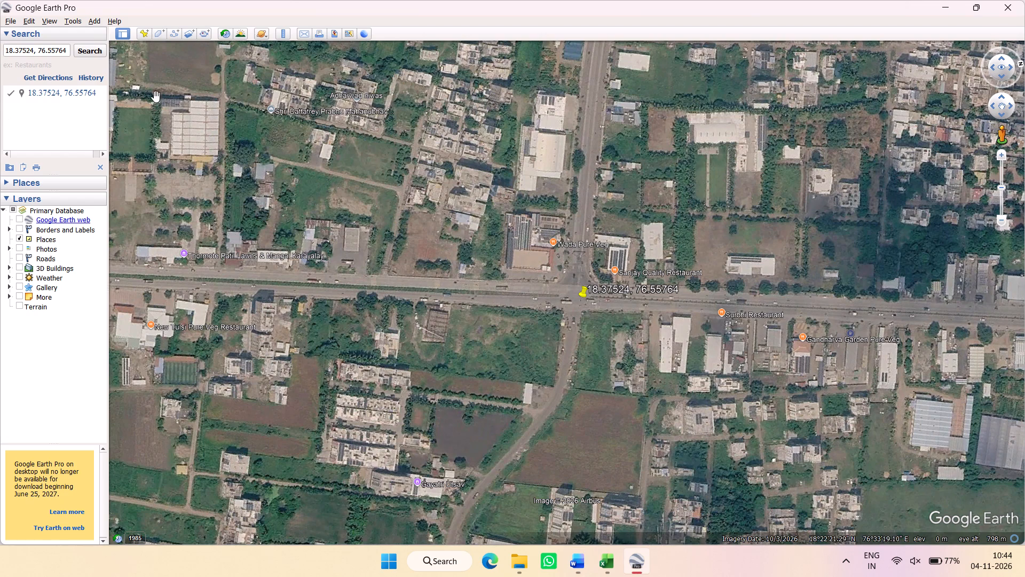
pyautogui.tripleClick(37, 55)
pyautogui.hotkey('ctrl', 'v')
pyautogui.click(89, 49)
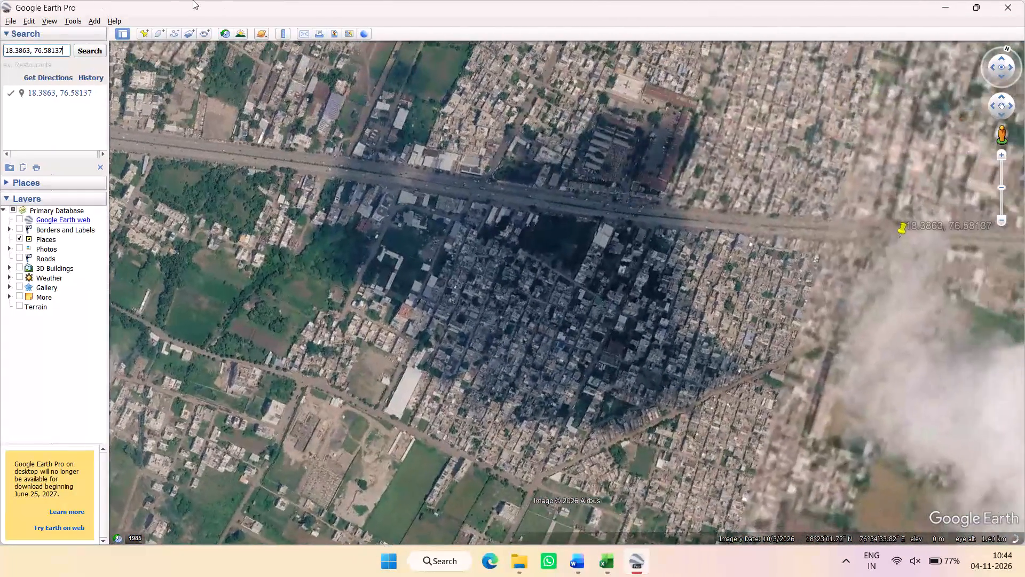
# Examine the satellite imagery around the Blackspot 02 placemark and compare it with the report's existing location picture.
pyautogui.keyDown('ctrl'); pyautogui.scroll(2, 507, 291); pyautogui.keyUp('ctrl')
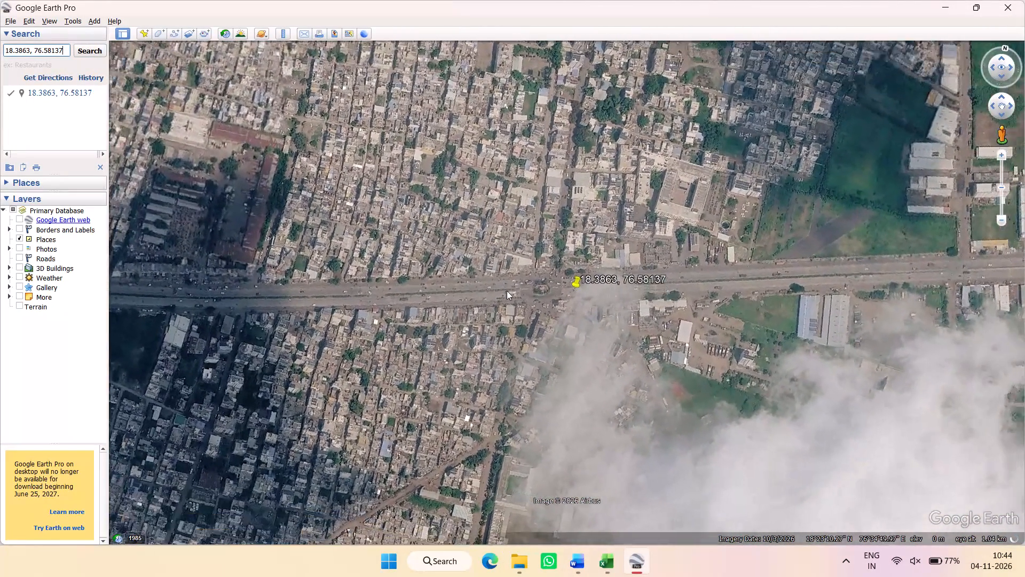
pyautogui.keyDown('ctrl'); pyautogui.scroll(2, 507, 291); pyautogui.keyUp('ctrl')
pyautogui.keyDown('ctrl'); pyautogui.scroll(-2, 521, 293); pyautogui.keyUp('ctrl')
pyautogui.moveTo(525, 294); pyautogui.dragTo(529, 184, button='middle')
pyautogui.scroll(2, 541, 290)
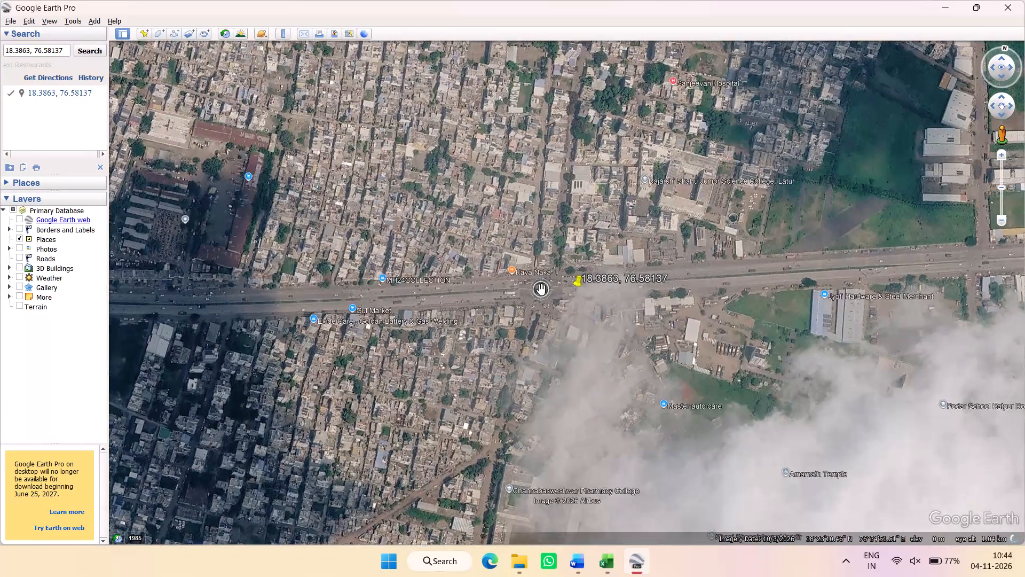
pyautogui.scroll(10, 541, 290)
pyautogui.scroll(-11, 542, 289)
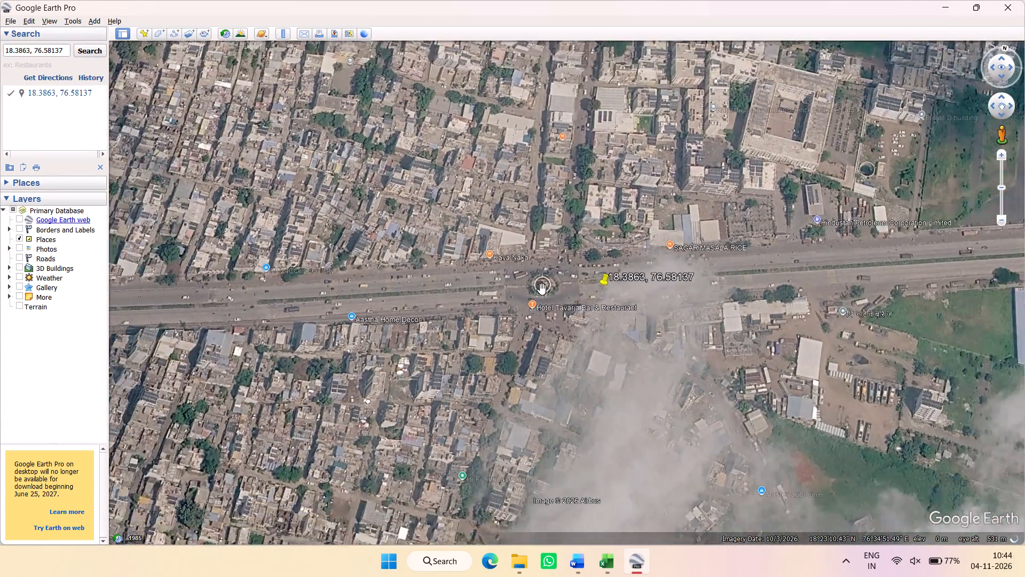
pyautogui.scroll(-20, 542, 289)
pyautogui.scroll(-4, 542, 289)
pyautogui.moveTo(555, 372); pyautogui.dragTo(546, 341, button='middle')
pyautogui.scroll(9, 539, 273)
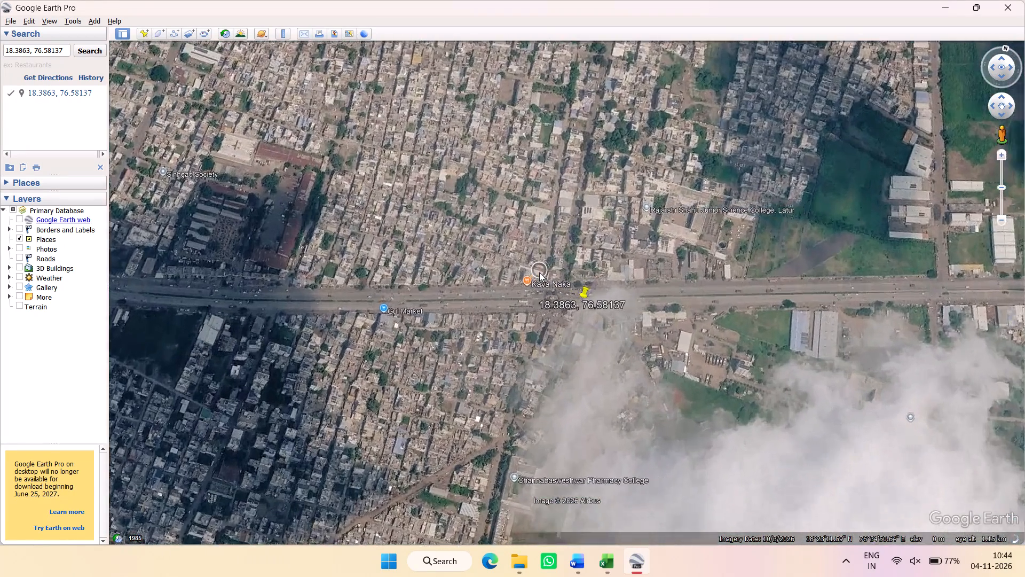
pyautogui.hotkey('alt', 'Tab')
pyautogui.scroll(-1, 542, 282)
pyautogui.hotkey('alt', 'Tab')
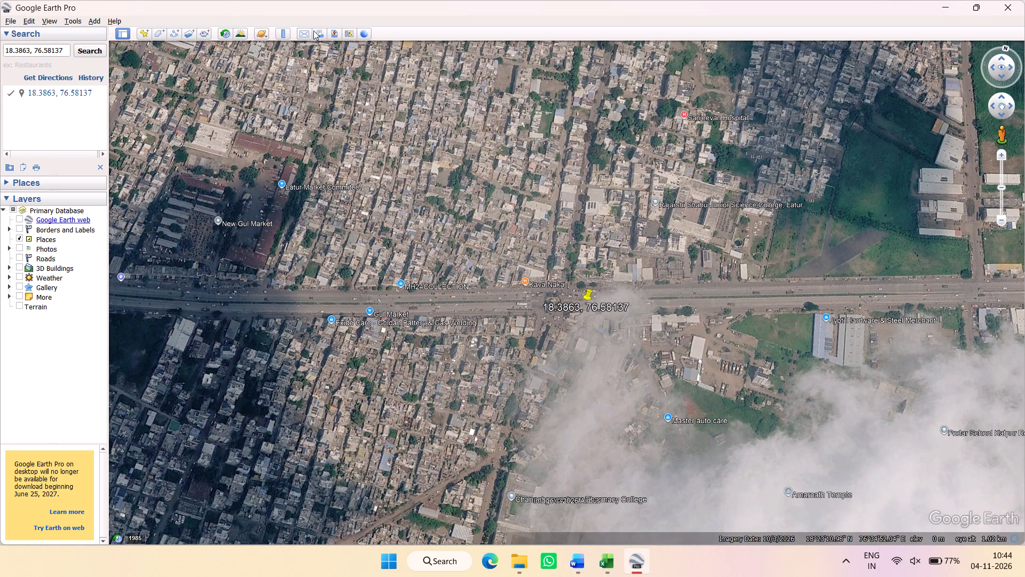
# Turn on historical imagery for the Blackspot 02 location and set its date to 1/2025.
pyautogui.click(225, 35)
pyautogui.click(265, 63)
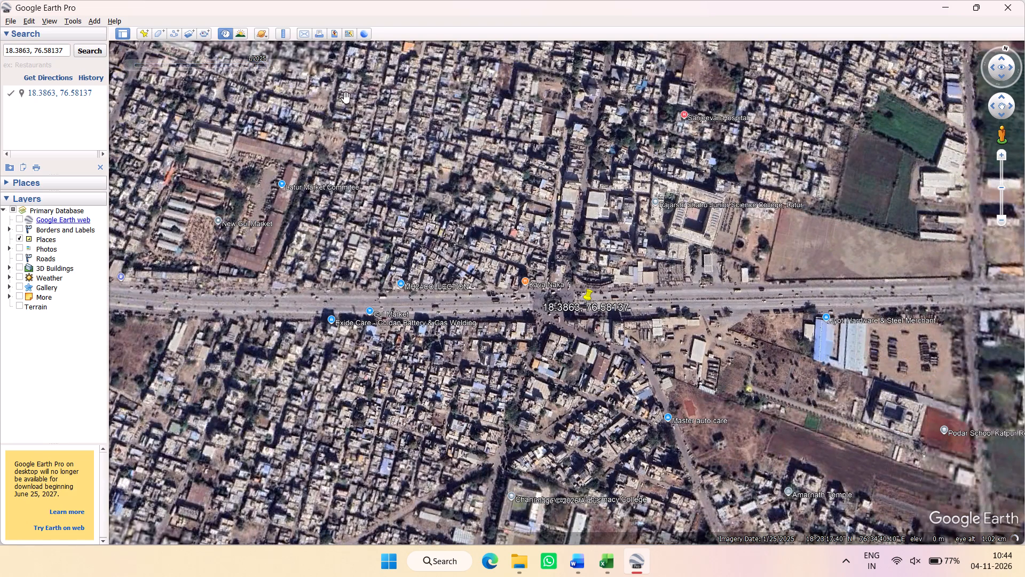
pyautogui.click(258, 65)
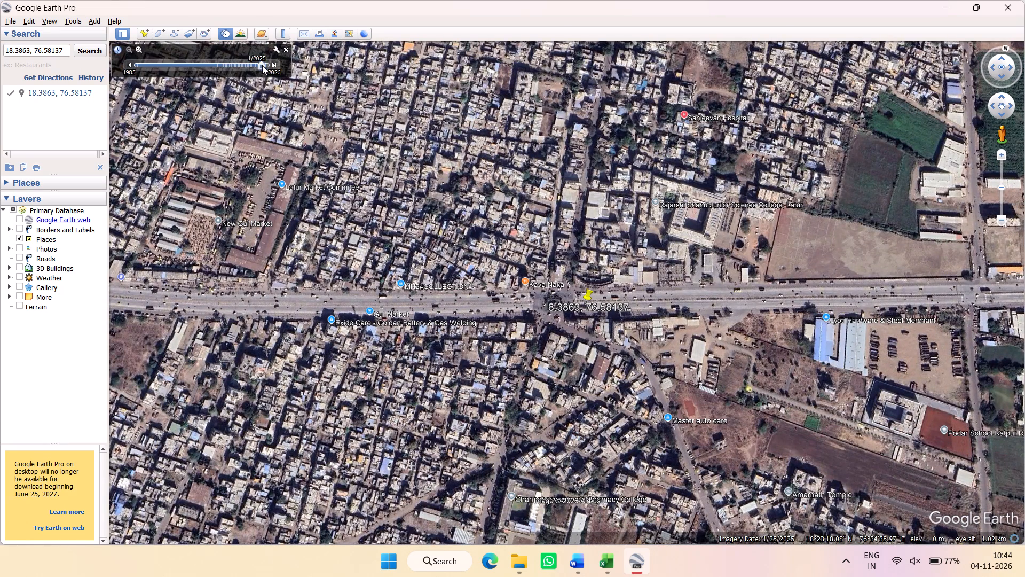
pyautogui.click(262, 65)
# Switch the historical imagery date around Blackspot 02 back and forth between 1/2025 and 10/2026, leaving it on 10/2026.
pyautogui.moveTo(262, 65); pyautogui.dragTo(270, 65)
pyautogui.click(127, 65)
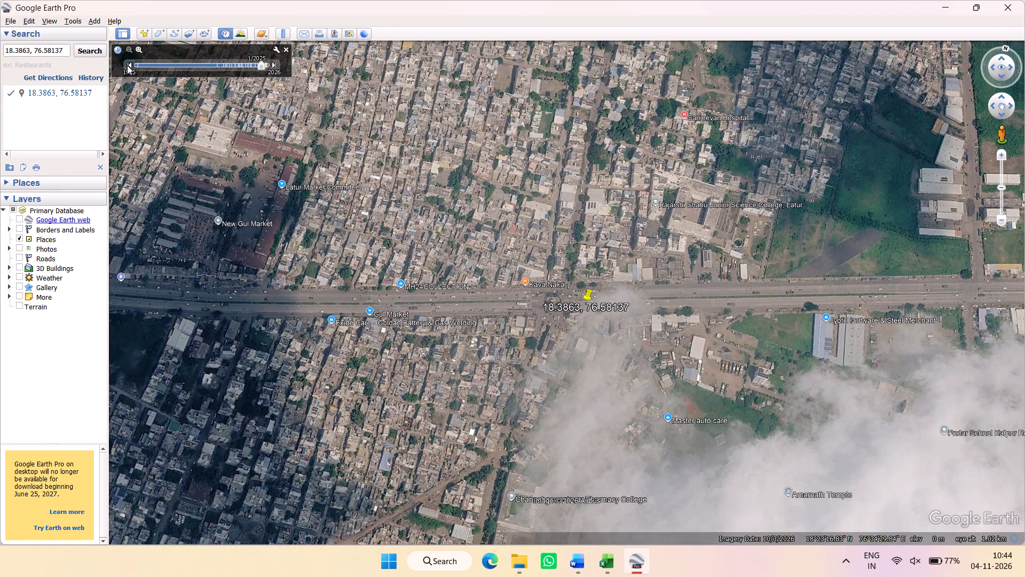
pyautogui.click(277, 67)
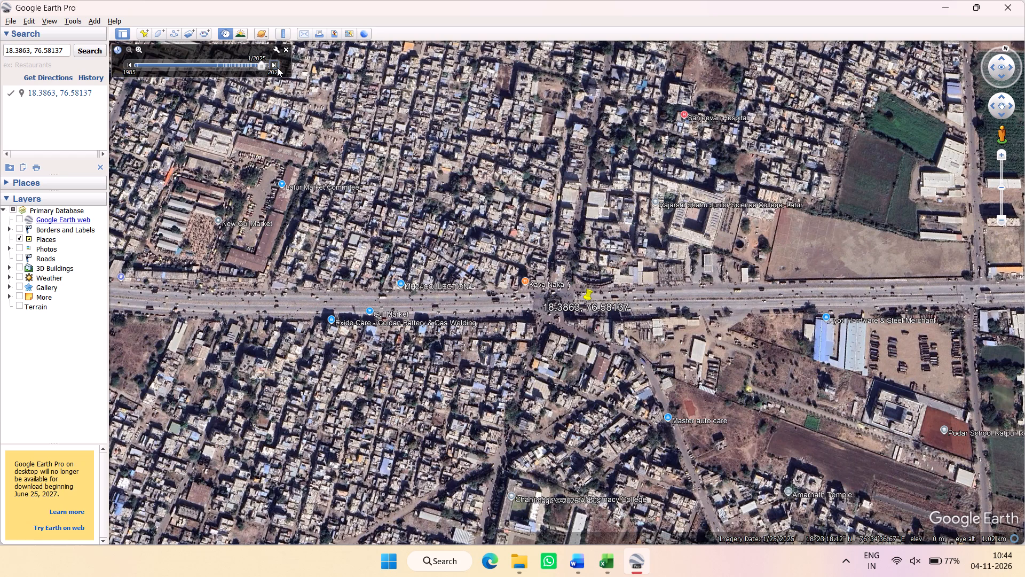
# Rotate and frame the satellite view around the Blackspot 02 placemark so the highway runs nearly horizontally, checking against the report's existing picture.
pyautogui.keyDown('ctrl'); pyautogui.scroll(-14, 682, 318); pyautogui.keyUp('ctrl')
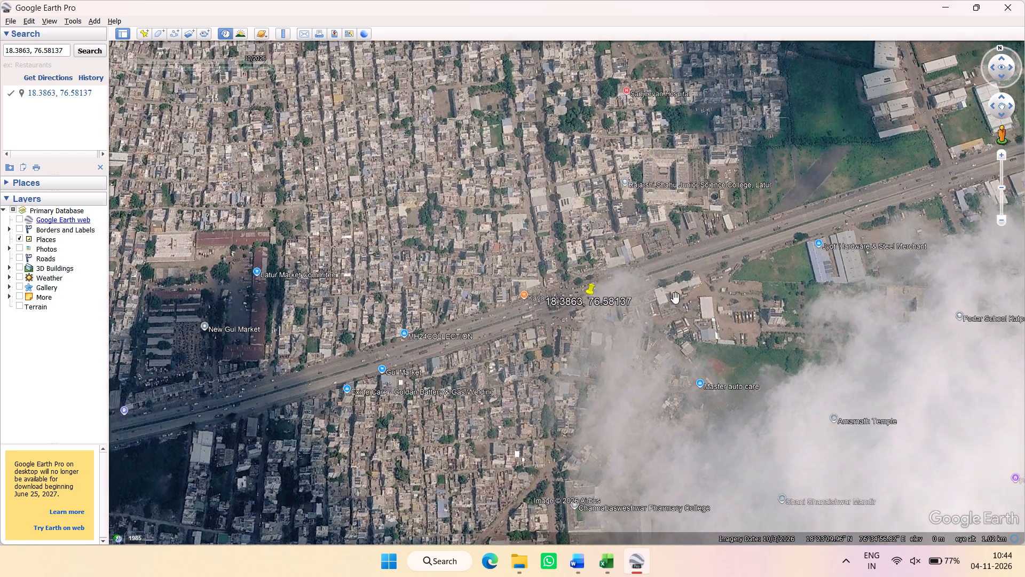
pyautogui.keyDown('ctrl'); pyautogui.scroll(-20, 675, 298); pyautogui.keyUp('ctrl')
pyautogui.keyDown('ctrl'); pyautogui.scroll(-20, 675, 298); pyautogui.keyUp('ctrl')
pyautogui.keyDown('ctrl'); pyautogui.scroll(-17, 675, 298); pyautogui.keyUp('ctrl')
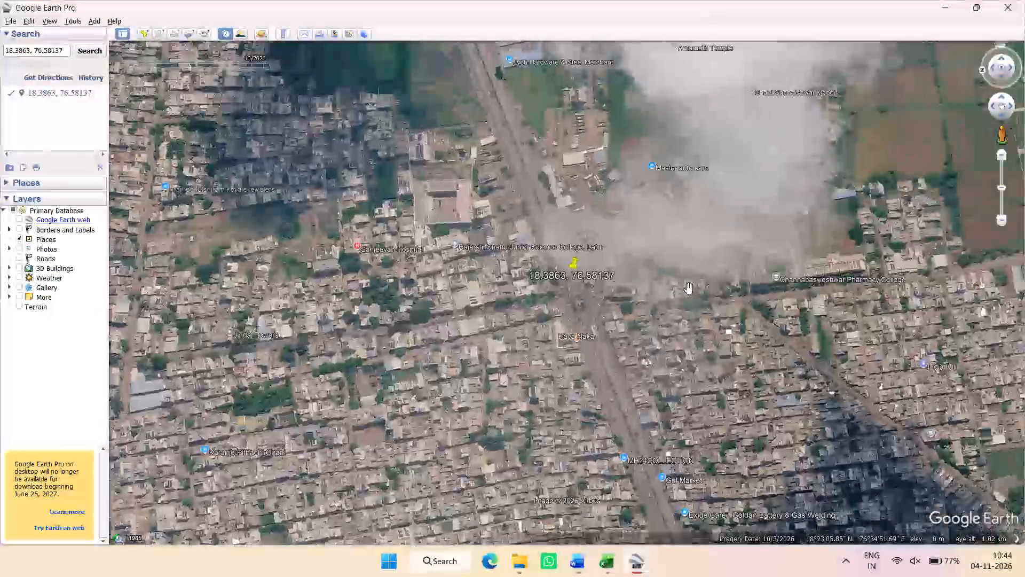
pyautogui.keyDown('ctrl'); pyautogui.scroll(-20, 689, 288); pyautogui.keyUp('ctrl')
pyautogui.keyDown('ctrl'); pyautogui.scroll(-13, 689, 288); pyautogui.keyUp('ctrl')
pyautogui.scroll(-3, 629, 336)
pyautogui.moveTo(629, 336); pyautogui.dragTo(624, 292, button='middle')
pyautogui.scroll(1, 624, 292)
pyautogui.moveTo(635, 332); pyautogui.dragTo(632, 252, button='middle')
pyautogui.scroll(1, 632, 252)
pyautogui.hotkey('alt', 'Tab')
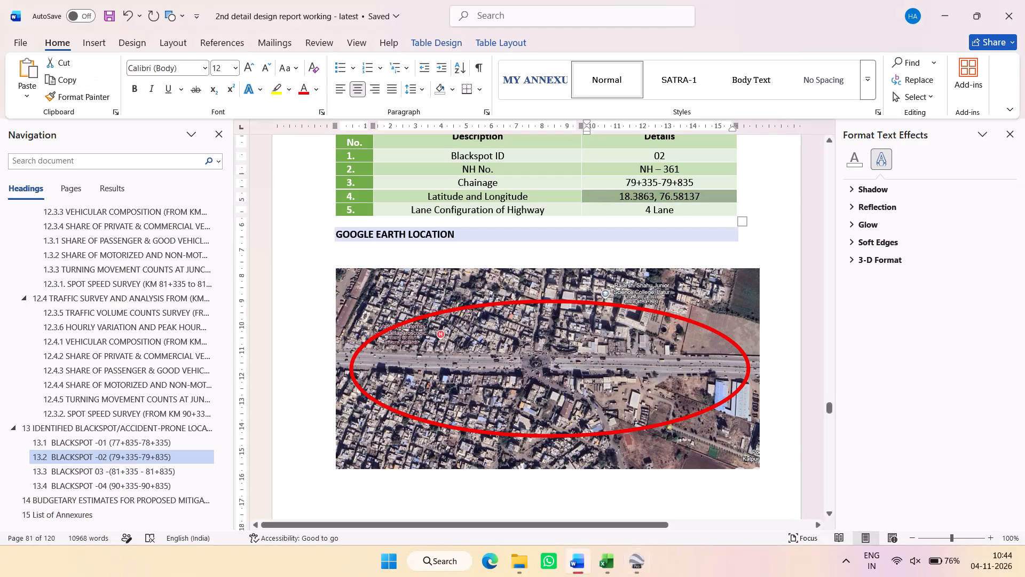
pyautogui.scroll(-5, 632, 313)
pyautogui.scroll(4, 627, 306)
pyautogui.hotkey('alt', 'Tab')
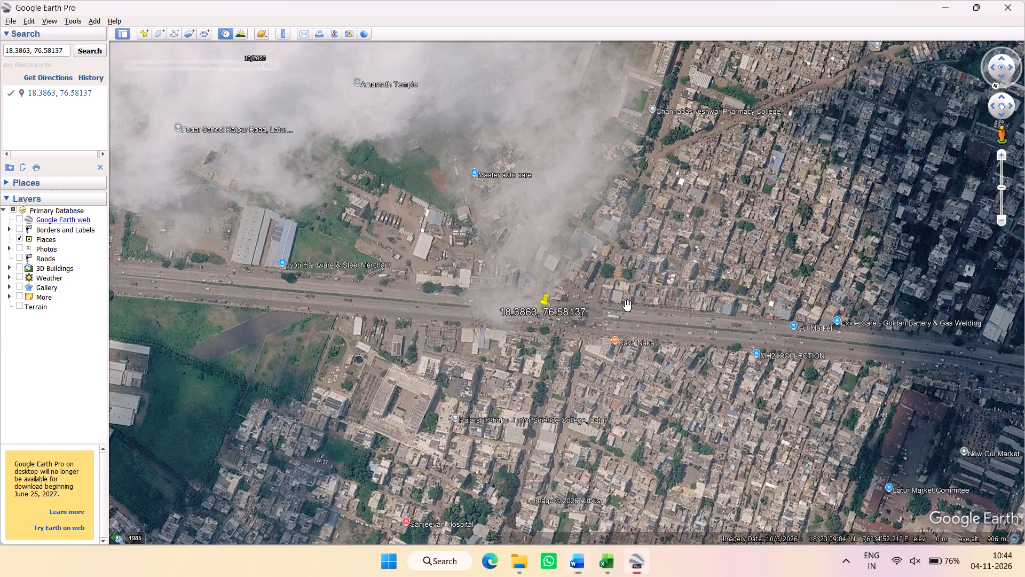
pyautogui.scroll(20, 575, 311)
pyautogui.scroll(12, 575, 311)
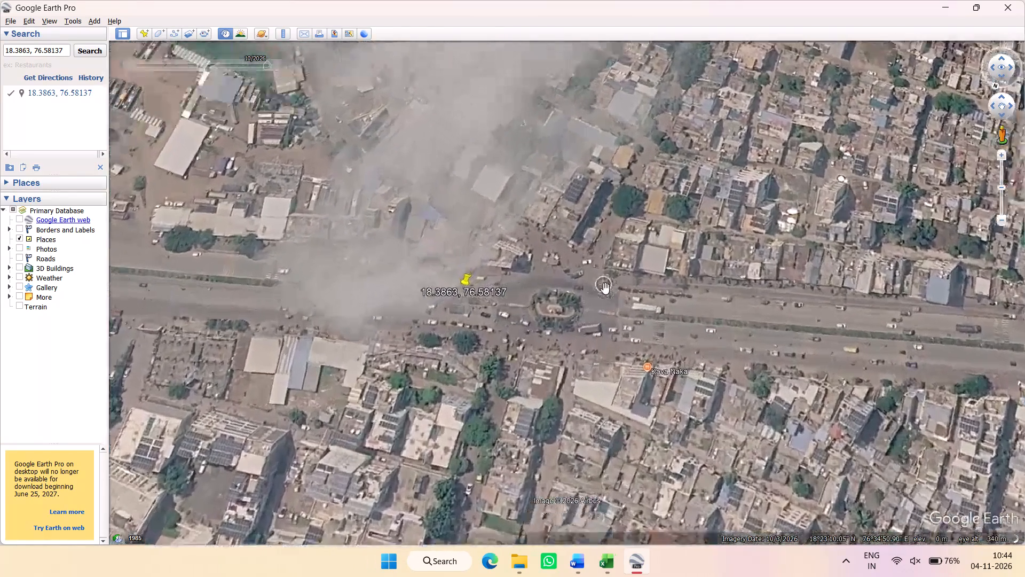
pyautogui.scroll(17, 605, 288)
pyautogui.scroll(-20, 606, 289)
pyautogui.scroll(-7, 606, 289)
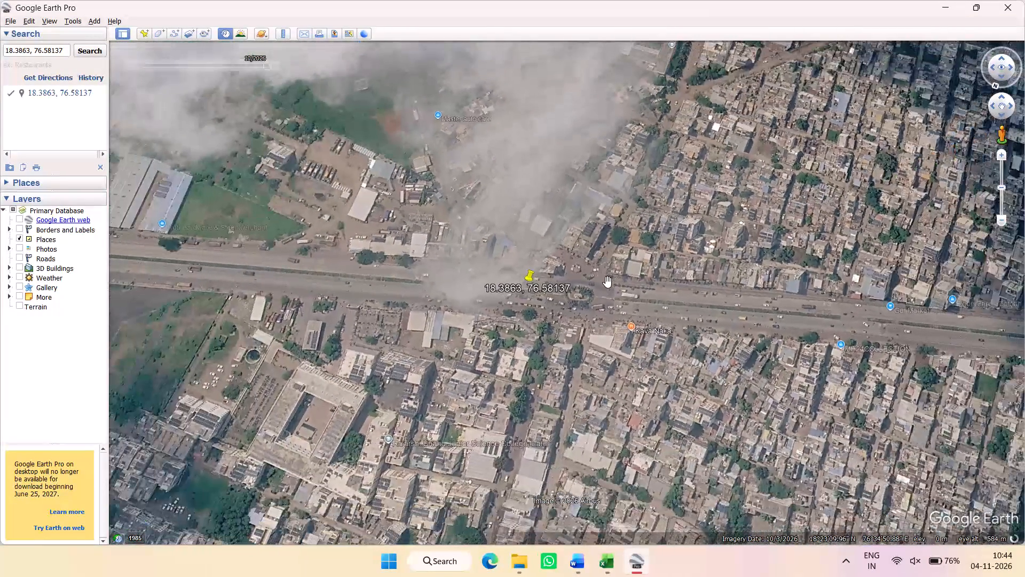
pyautogui.scroll(-2, 608, 282)
pyautogui.keyDown('ctrl'); pyautogui.scroll(-2, 604, 286); pyautogui.keyUp('ctrl')
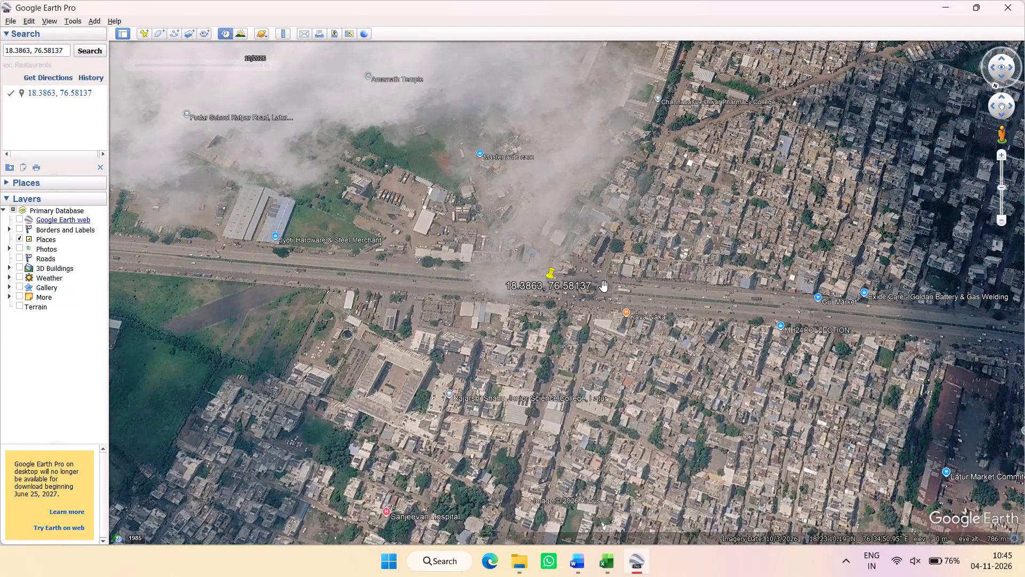
pyautogui.keyDown('ctrl'); pyautogui.scroll(1, 604, 286); pyautogui.keyUp('ctrl')
pyautogui.keyDown('ctrl'); pyautogui.scroll(-1, 604, 286); pyautogui.keyUp('ctrl')
pyautogui.moveTo(603, 315); pyautogui.dragTo(605, 260, button='middle')
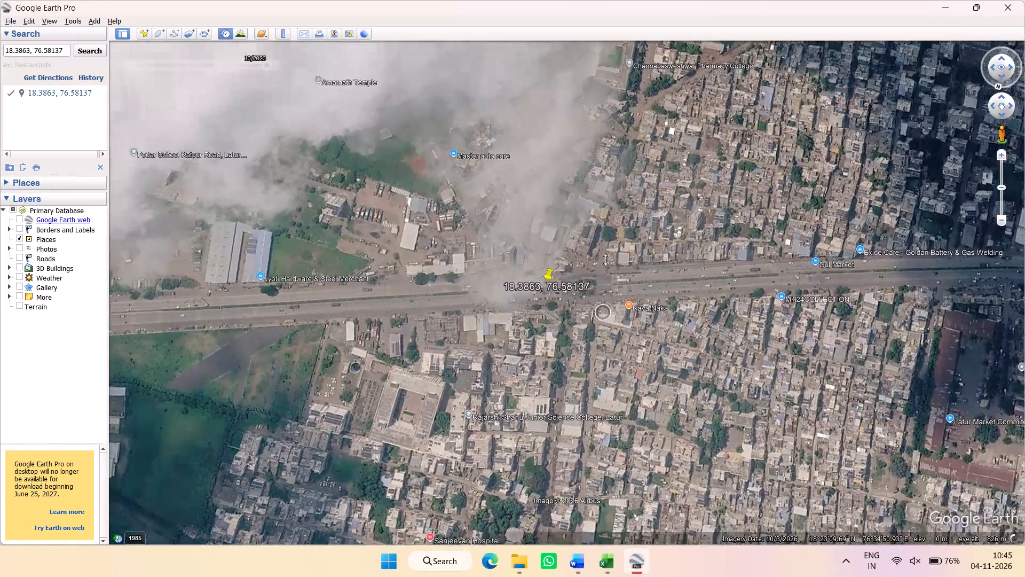
pyautogui.moveTo(605, 260); pyautogui.dragTo(605, 194, button='middle')
pyautogui.moveTo(611, 228); pyautogui.dragTo(614, 272)
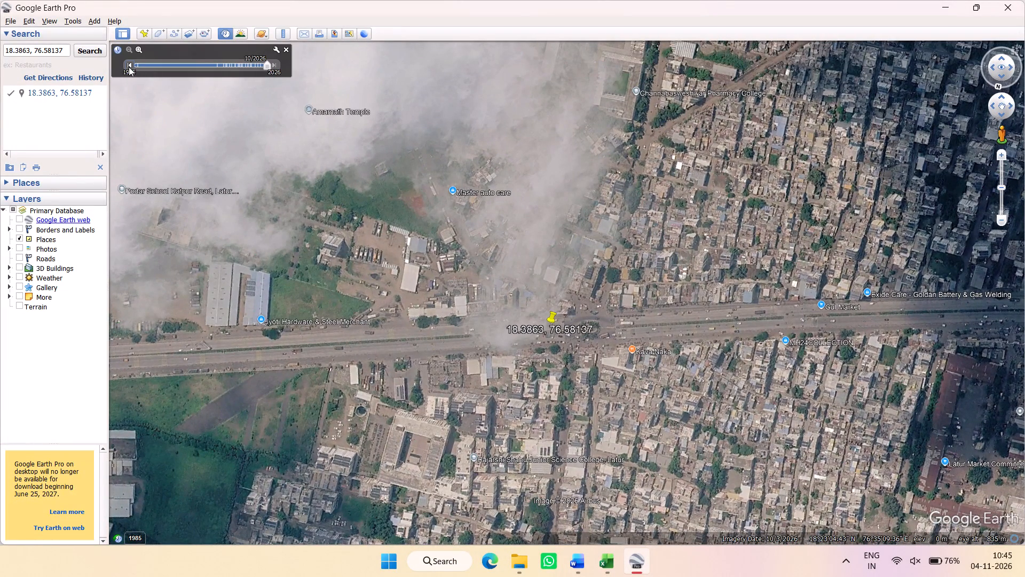
# Set the historical imagery to 1/2025 and snip the satellite view around the Blackspot 02 placemark.
pyautogui.click(129, 67)
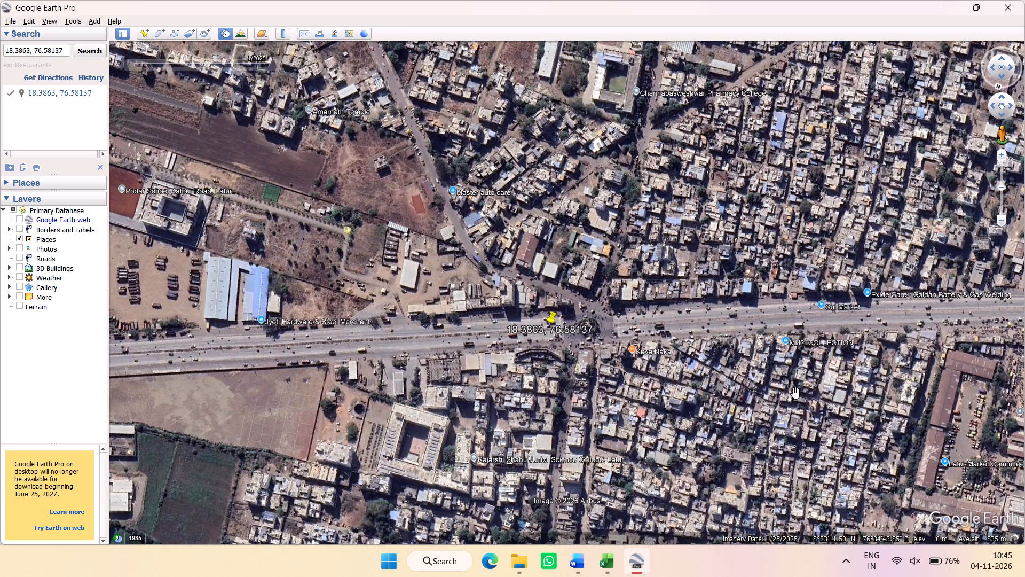
pyautogui.hotkey('alt', 'Tab')
pyautogui.hotkey('alt', 'Tab')
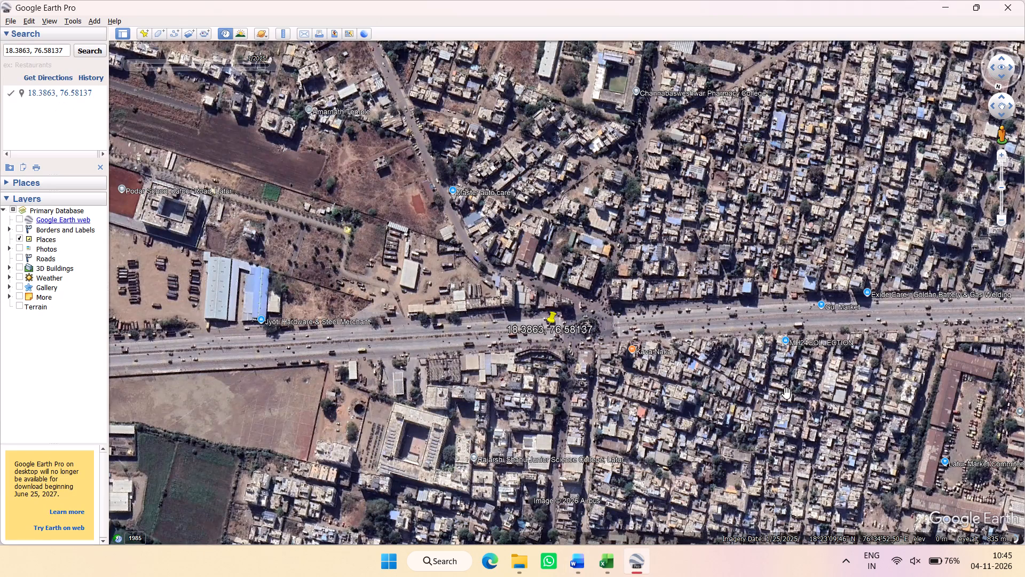
pyautogui.press('Print')
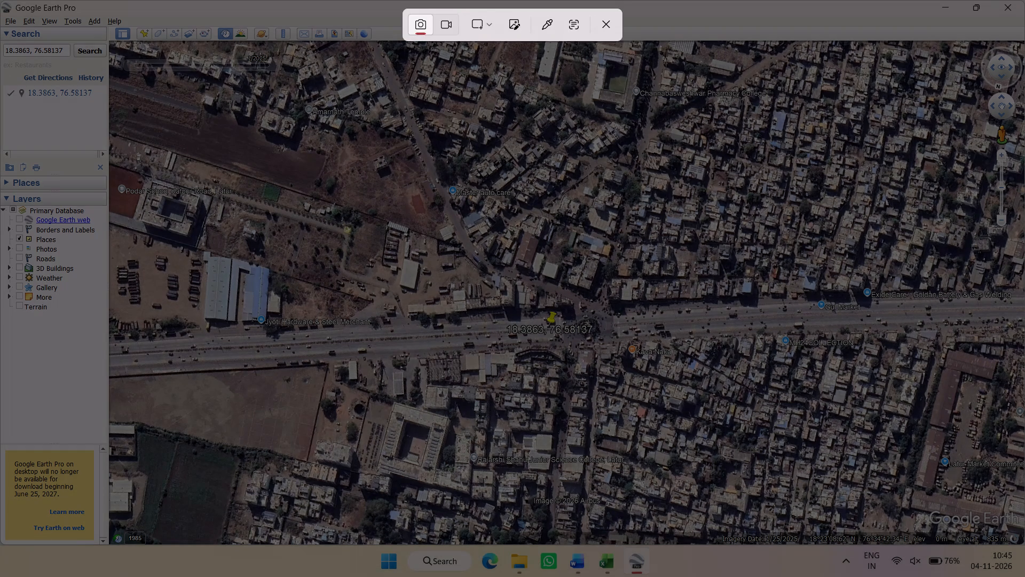
pyautogui.moveTo(980, 89); pyautogui.dragTo(288, 489)
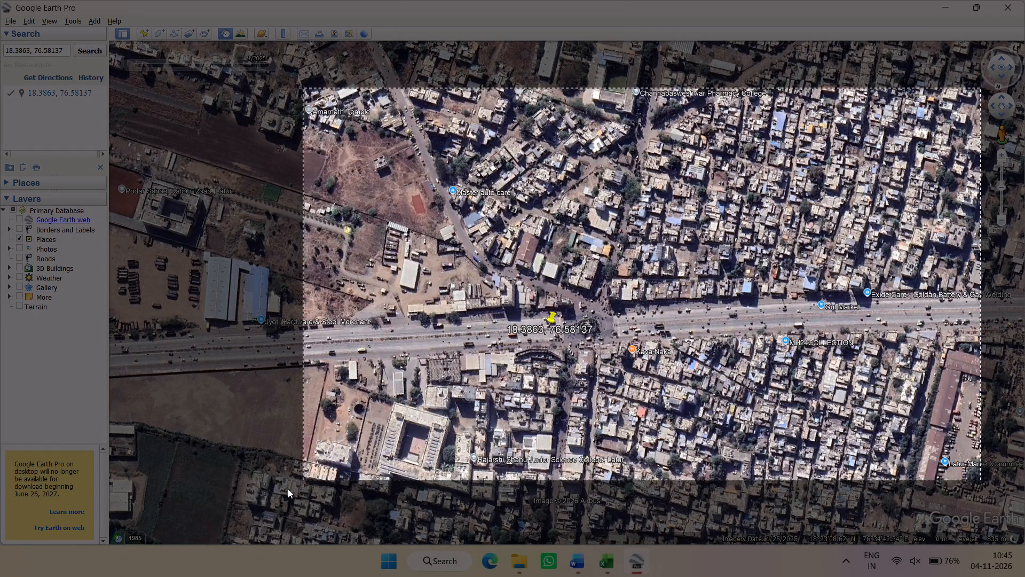
pyautogui.moveTo(288, 489); pyautogui.dragTo(192, 511)
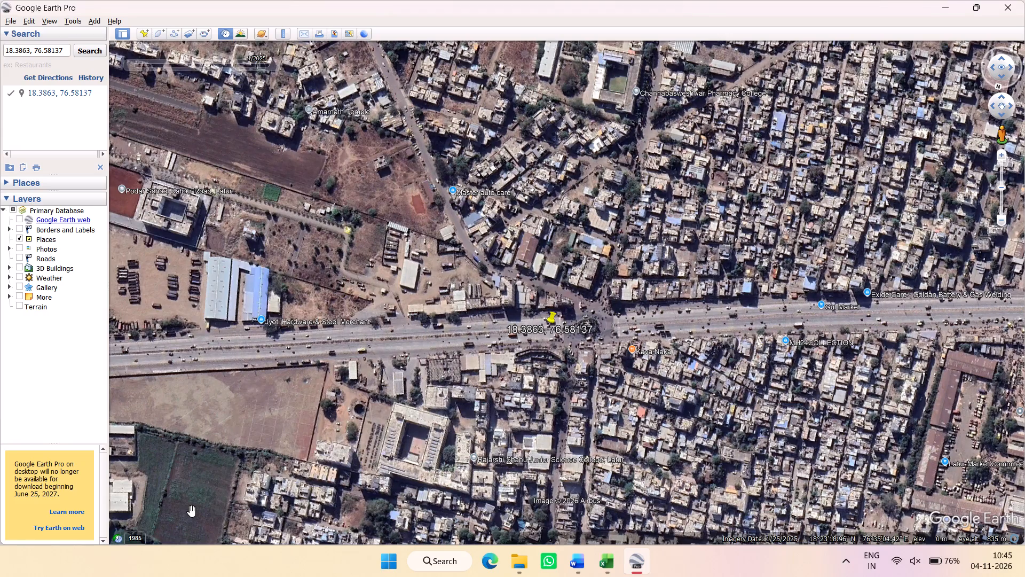
# Replace the section 13.2 location picture in the Word report with the copied snip and enlarge it to the old picture's width.
pyautogui.hotkey('alt', 'Tab')
pyautogui.click(613, 310)
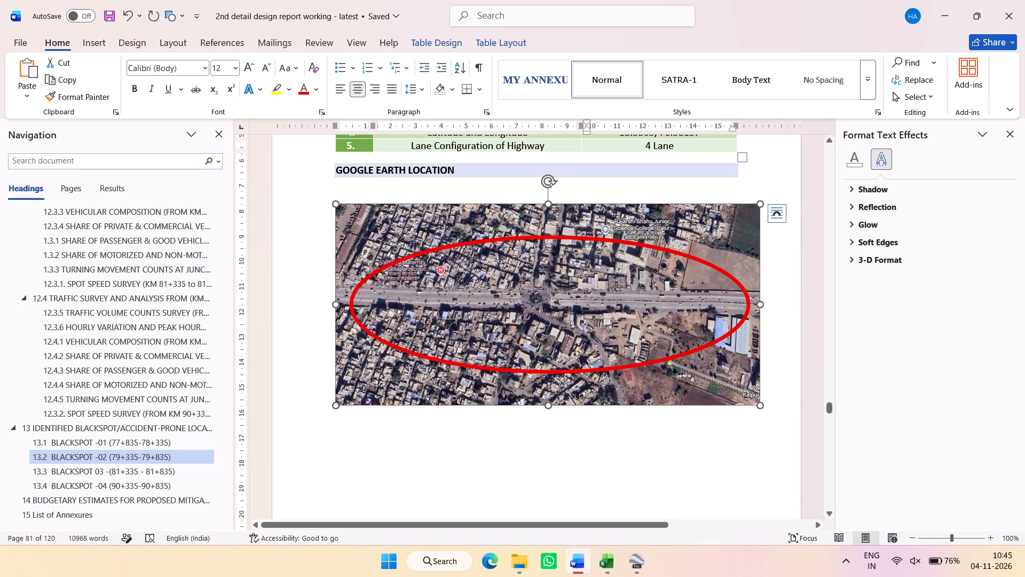
pyautogui.rightClick(617, 312)
pyautogui.click(796, 411)
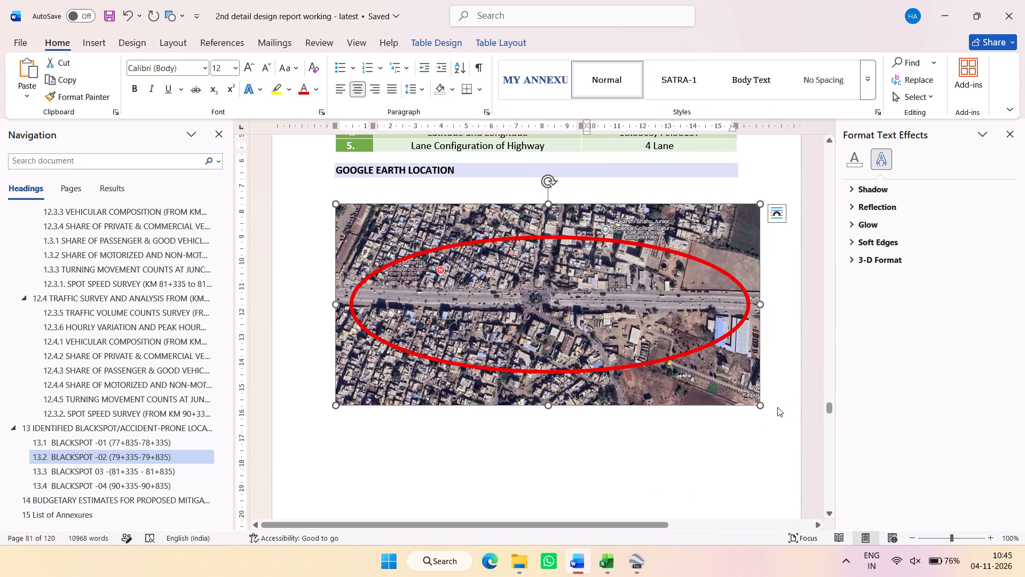
pyautogui.click(712, 406)
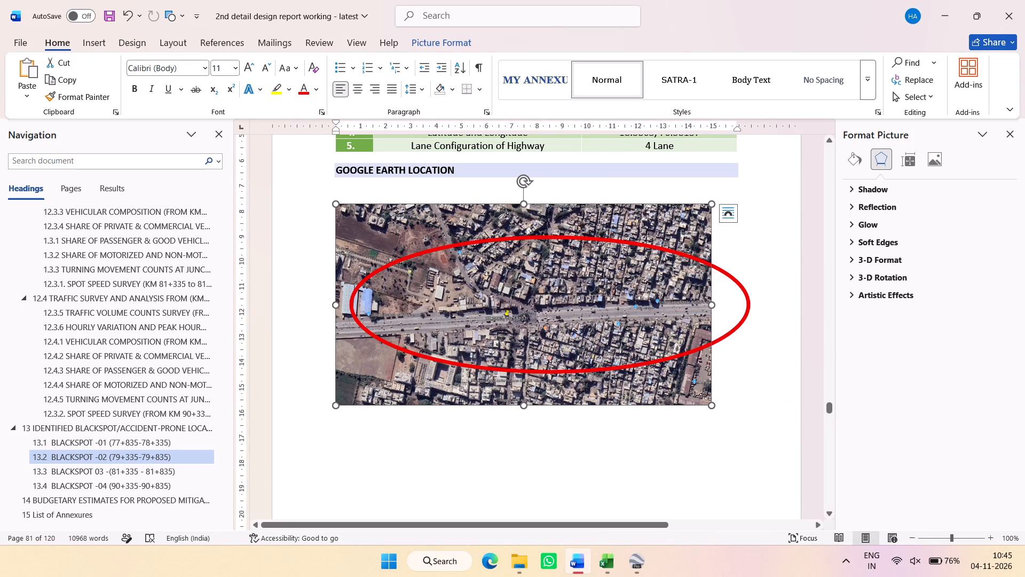
pyautogui.moveTo(712, 406); pyautogui.dragTo(750, 432)
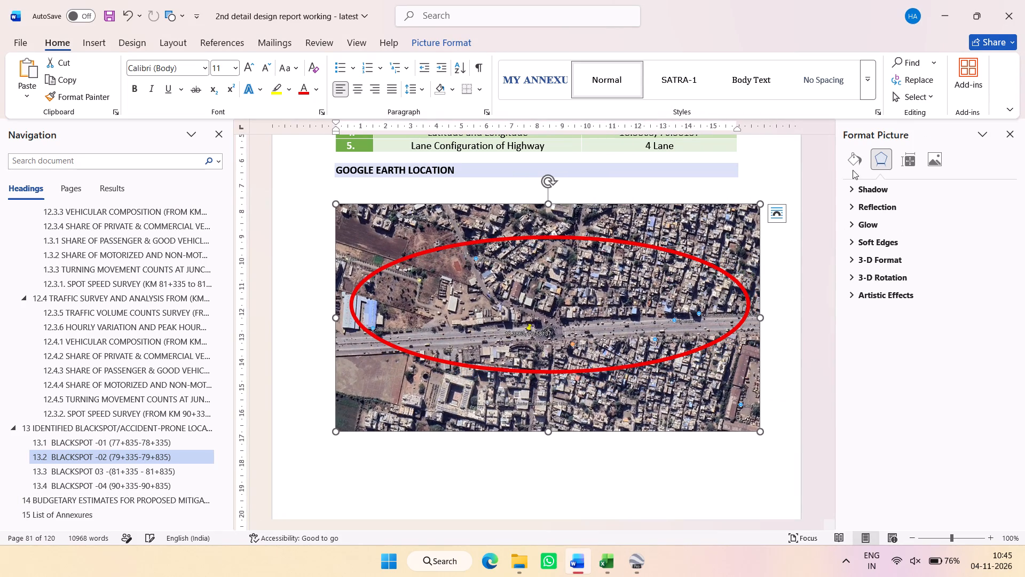
# Give the new Blackspot 02 location picture a solid black outline 3 pt wide.
pyautogui.click(843, 154)
pyautogui.click(860, 160)
pyautogui.click(881, 241)
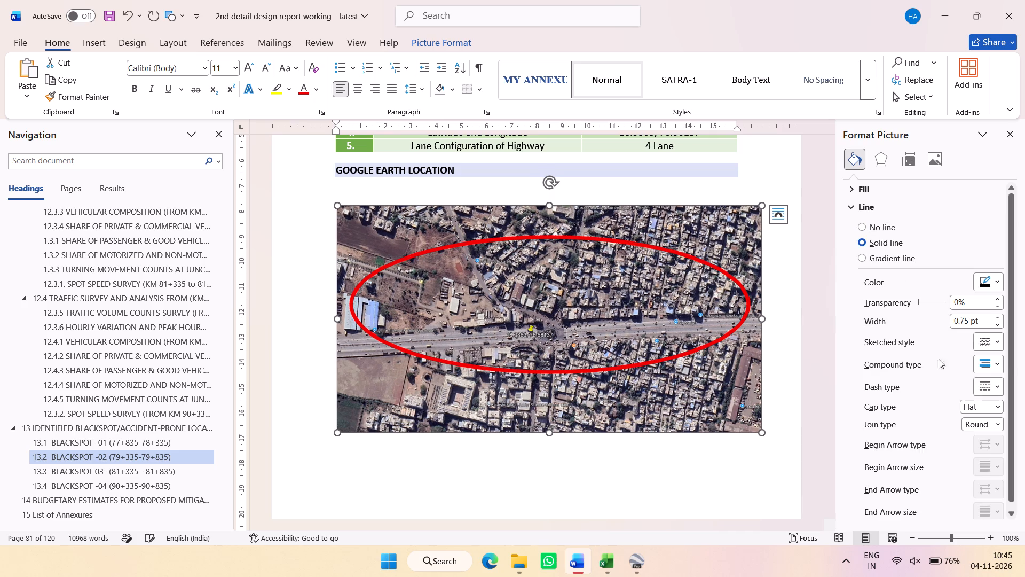
pyautogui.tripleClick(998, 316)
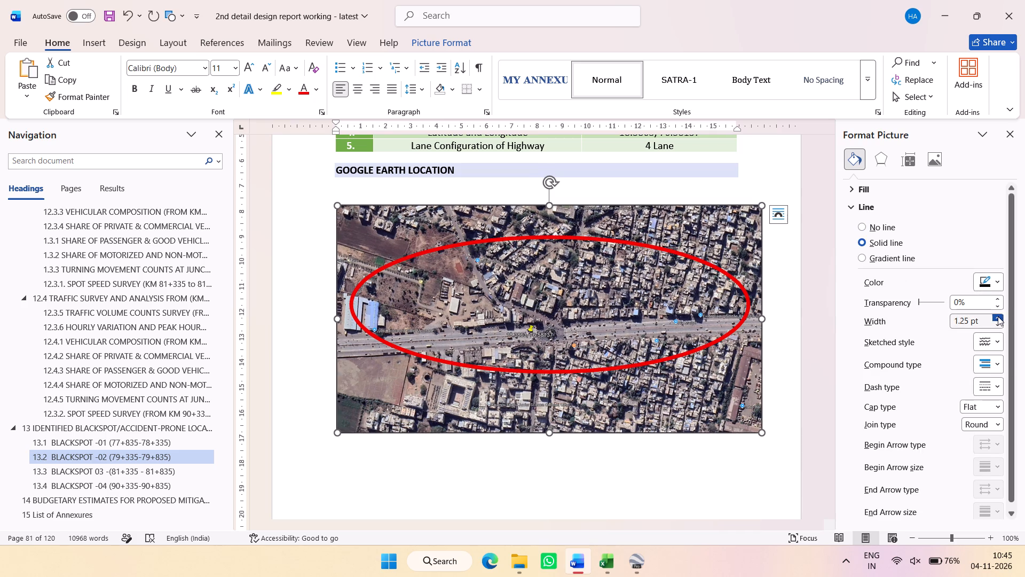
pyautogui.tripleClick(998, 316)
pyautogui.tripleClick(998, 316)
pyautogui.click(998, 316)
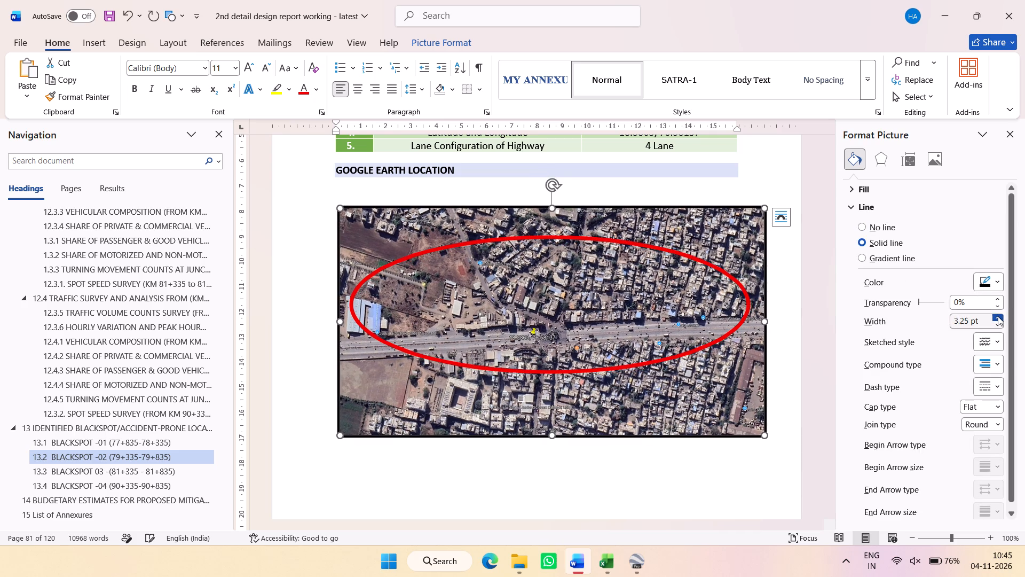
pyautogui.click(998, 316)
pyautogui.doubleClick(996, 326)
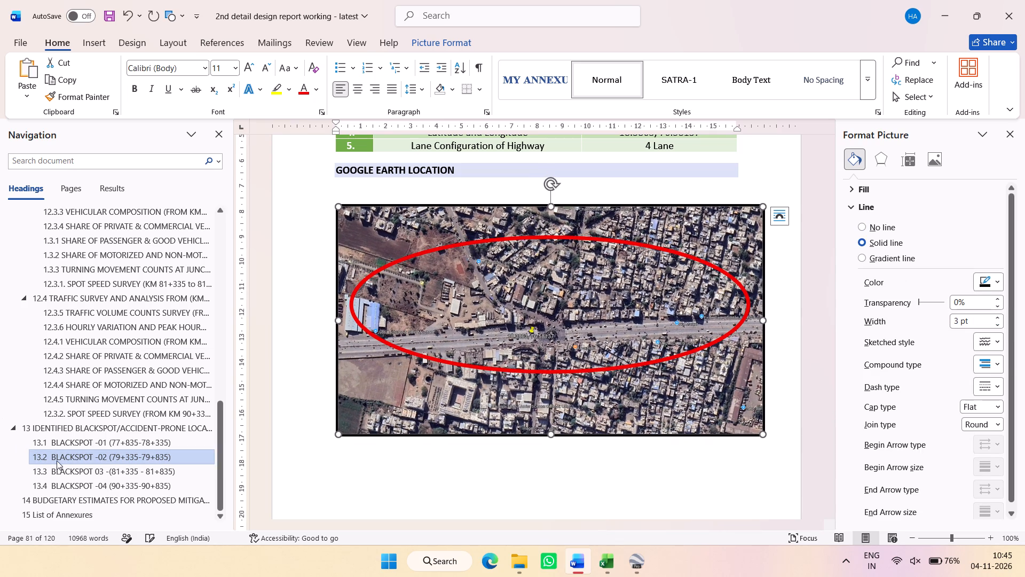
# Copy Blackspot 03's coordinates from the section 13.3 table and locate 18.40926, 76.60371 in Google Earth Pro.
pyautogui.click(60, 469)
pyautogui.tripleClick(681, 260)
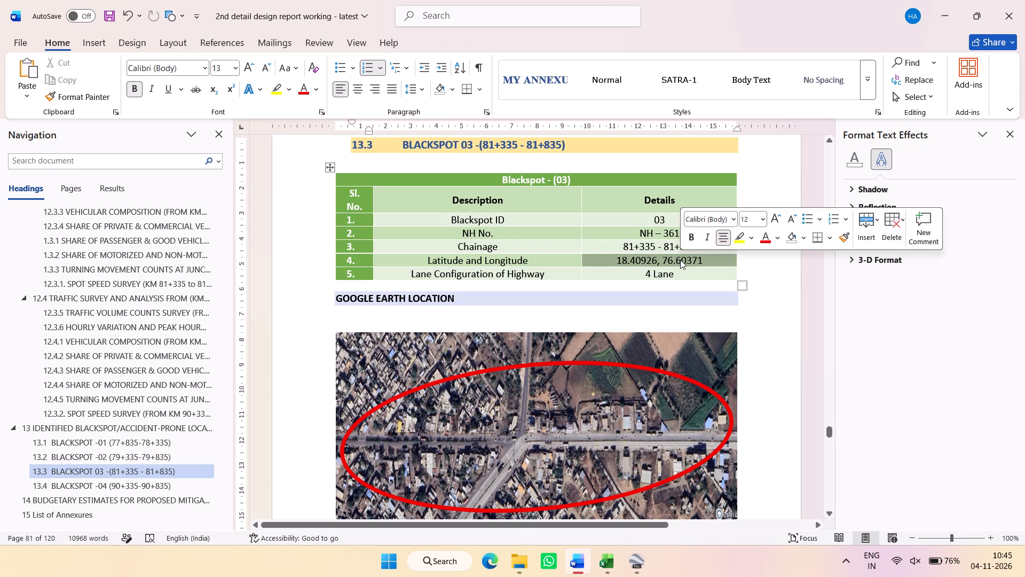
pyautogui.hotkey('ctrl', 'c')
pyautogui.hotkey('ctrl', 'c')
pyautogui.hotkey('alt', 'Tab')
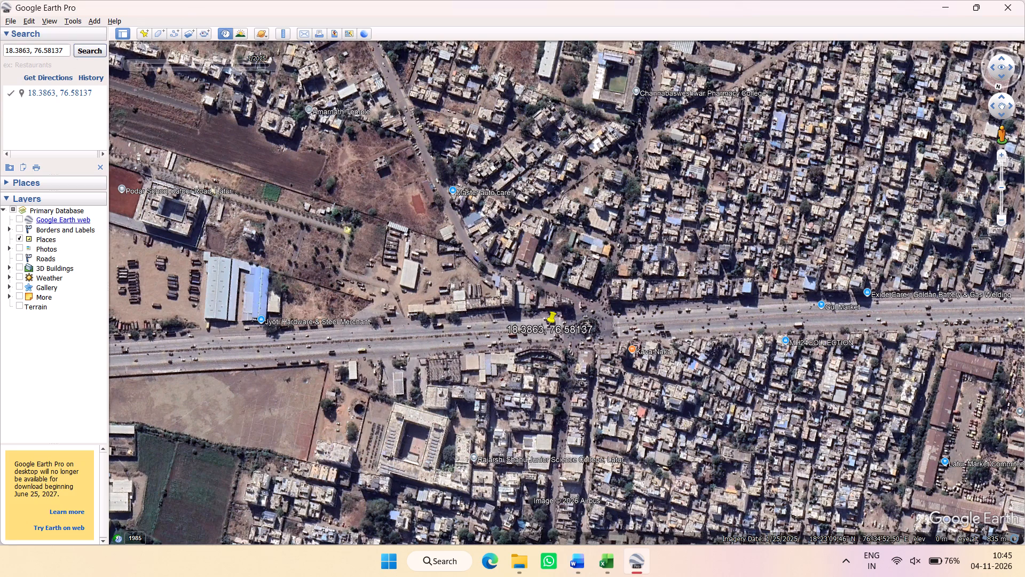
pyautogui.tripleClick(50, 48)
pyautogui.hotkey('ctrl', 'v')
pyautogui.click(84, 49)
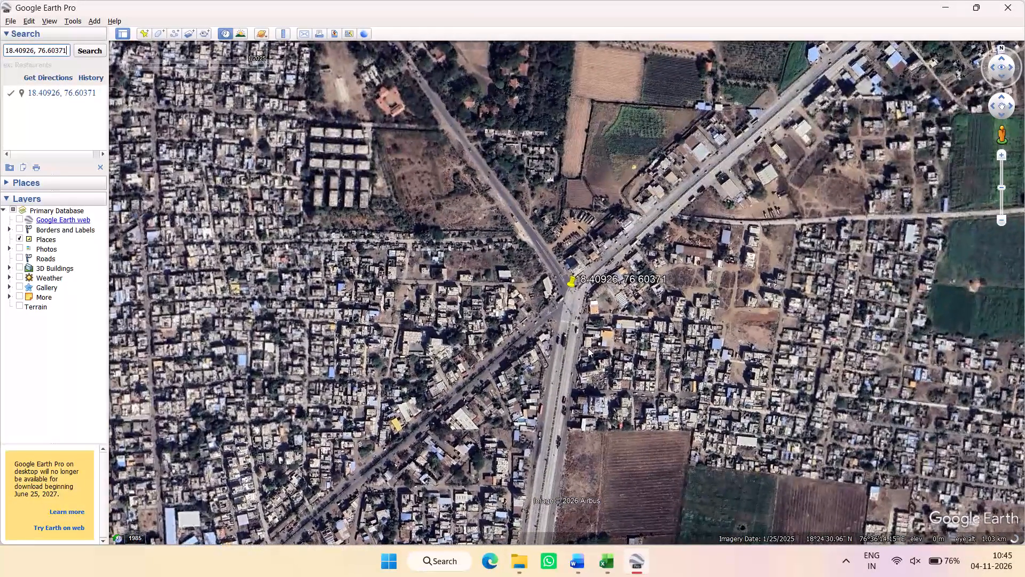
# Snip the satellite view around the Blackspot 03 junction, rotated so the highway east of the placemark runs horizontally.
pyautogui.moveTo(587, 348); pyautogui.dragTo(586, 278, button='middle')
pyautogui.keyDown('ctrl'); pyautogui.scroll(11, 574, 289); pyautogui.keyUp('ctrl')
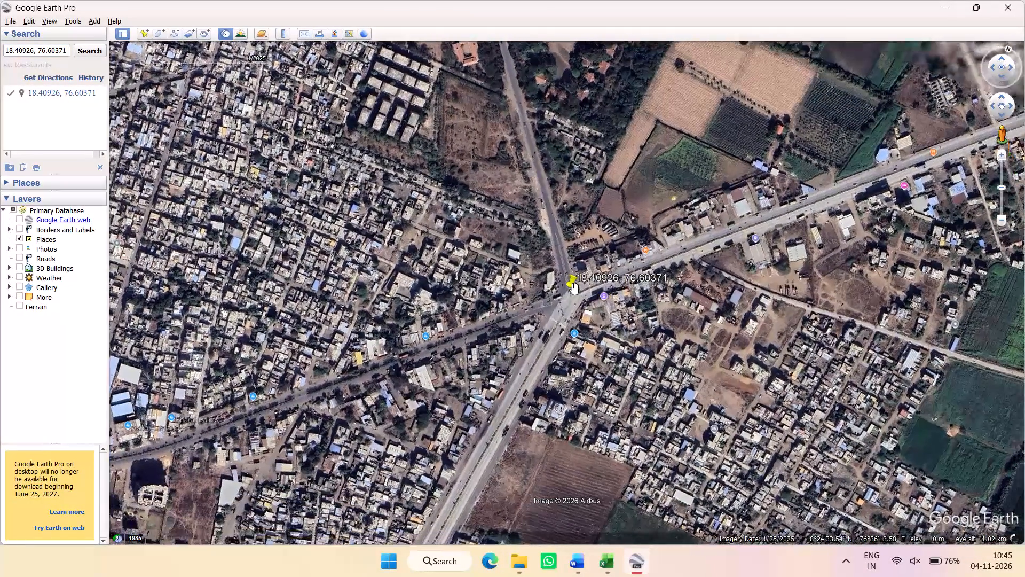
pyautogui.keyDown('ctrl'); pyautogui.scroll(11, 574, 289); pyautogui.keyUp('ctrl')
pyautogui.scroll(12, 572, 290)
pyautogui.moveTo(578, 361); pyautogui.dragTo(574, 353, button='middle')
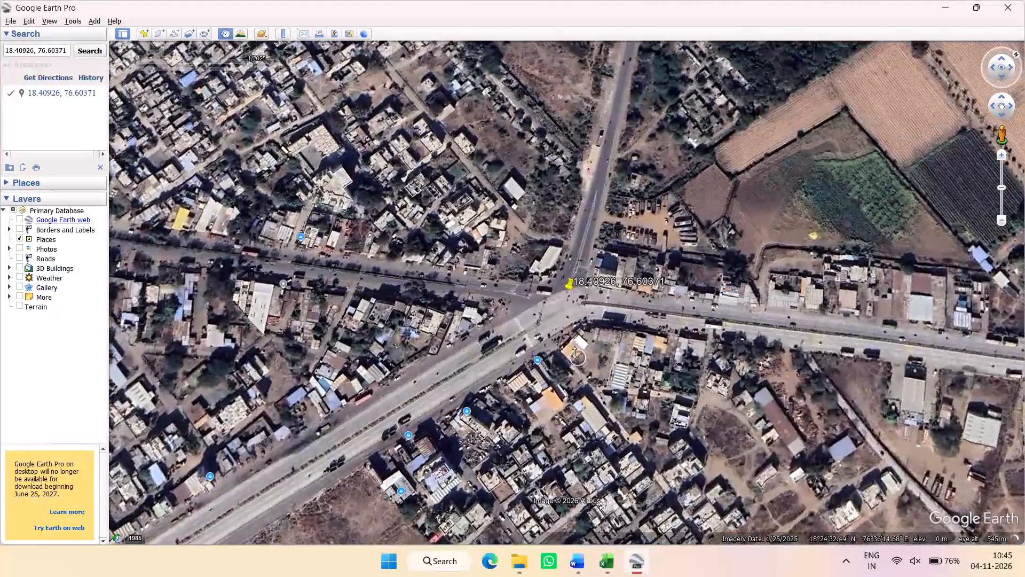
pyautogui.moveTo(574, 353); pyautogui.dragTo(586, 269, button='middle')
pyautogui.scroll(-11, 585, 273)
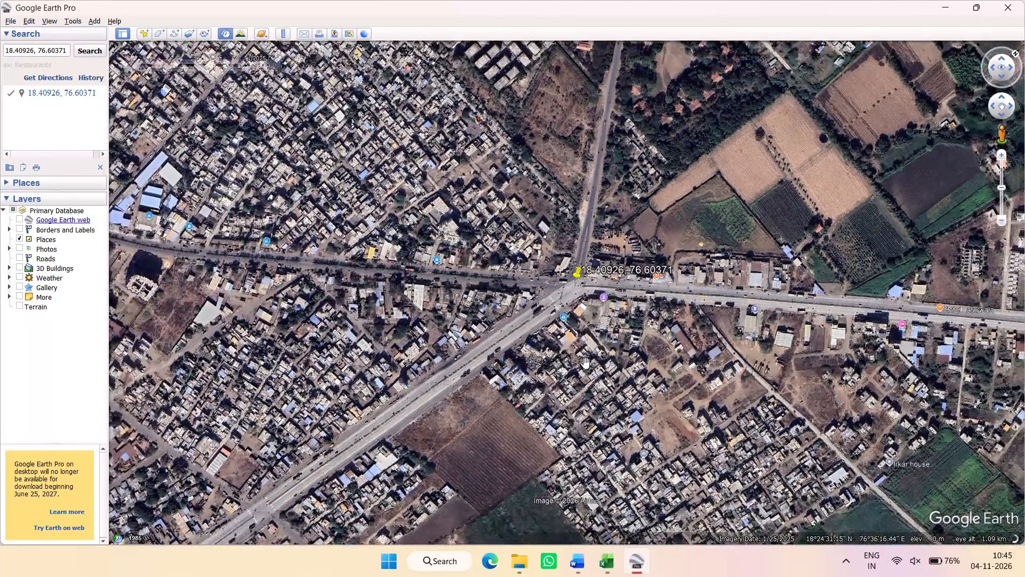
pyautogui.moveTo(586, 361); pyautogui.dragTo(565, 287, button='middle')
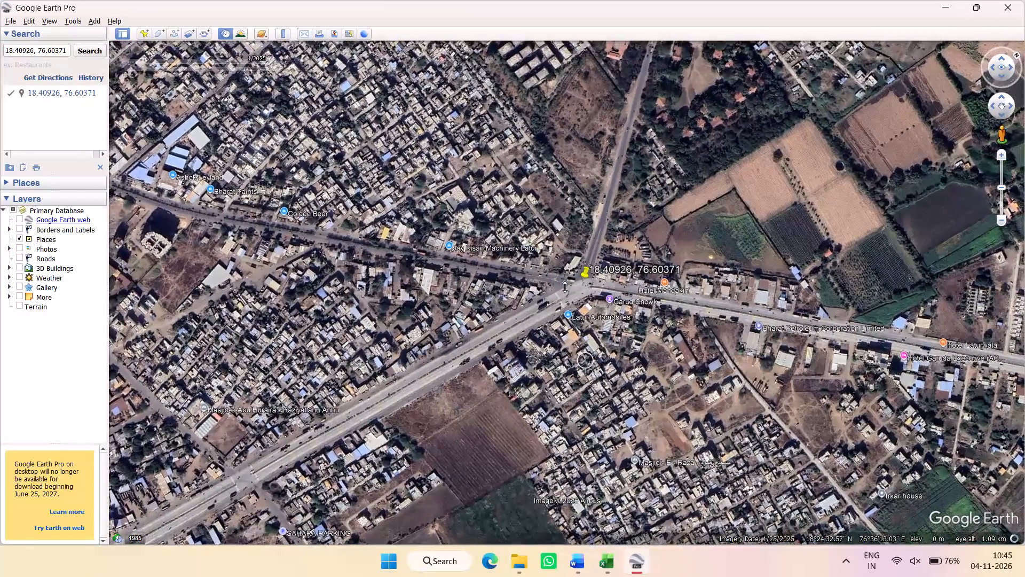
pyautogui.moveTo(565, 287); pyautogui.dragTo(596, 262, button='middle')
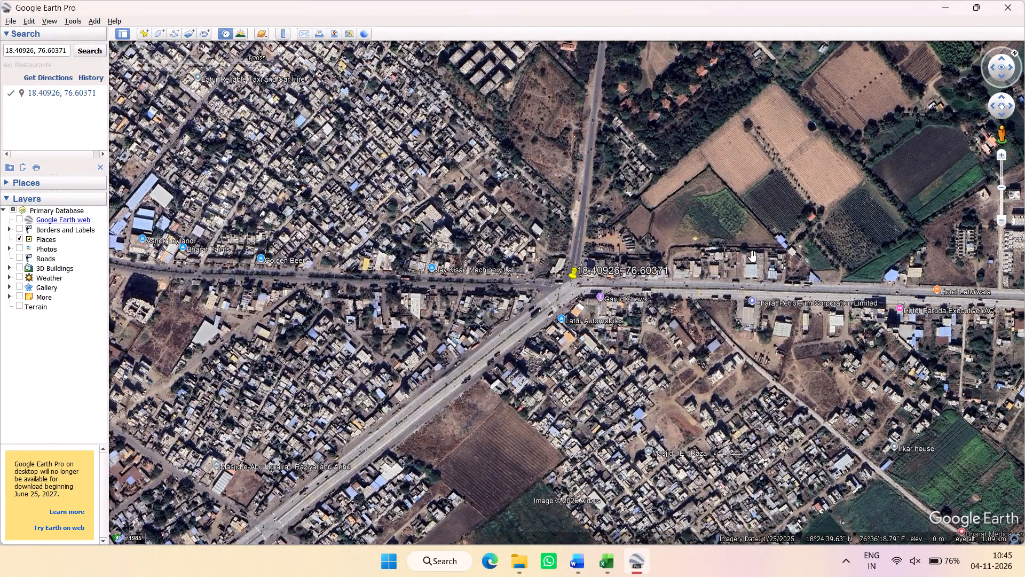
pyautogui.press('Print')
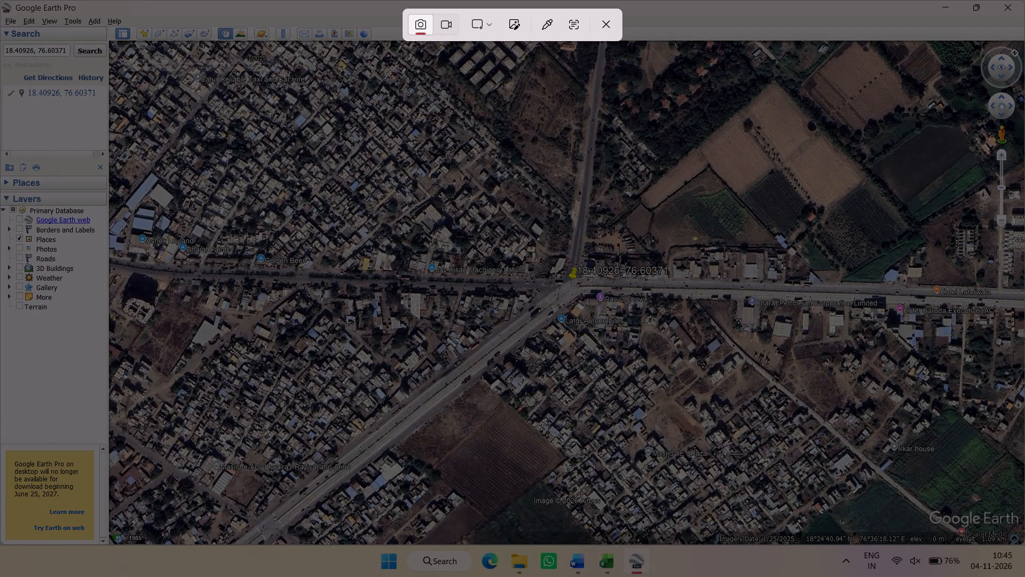
pyautogui.moveTo(974, 79); pyautogui.dragTo(167, 517)
# Replace the Google Earth location picture in section 13.3 of the Word report with the copied Blackspot 03 snip.
pyautogui.hotkey('alt', 'Tab')
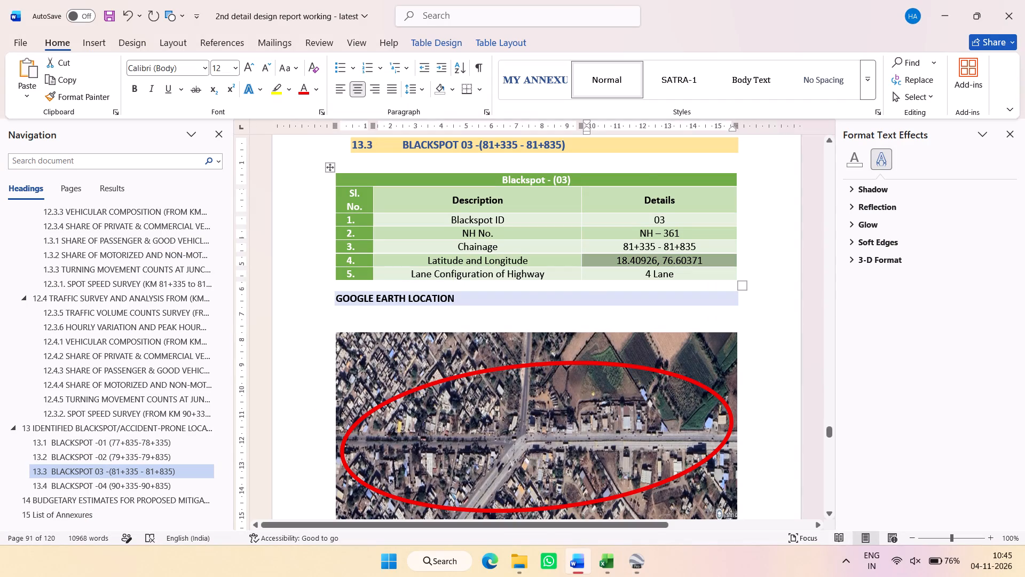
pyautogui.click(506, 343)
pyautogui.rightClick(503, 348)
pyautogui.click(585, 328)
pyautogui.click(717, 406)
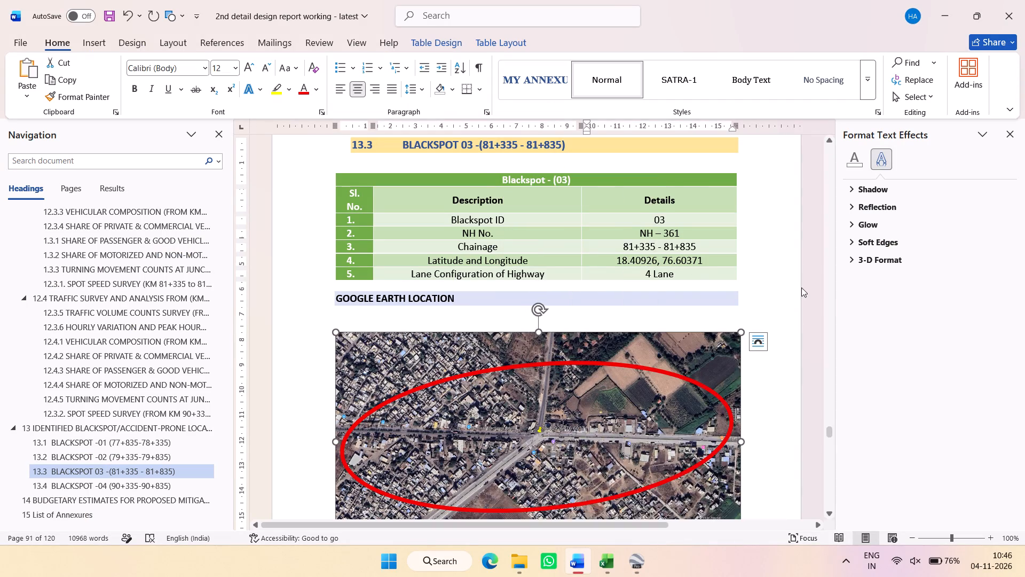
# Give the new Blackspot 03 location picture a solid black outline 3 pt wide.
pyautogui.scroll(-3, 804, 286)
pyautogui.click(860, 154)
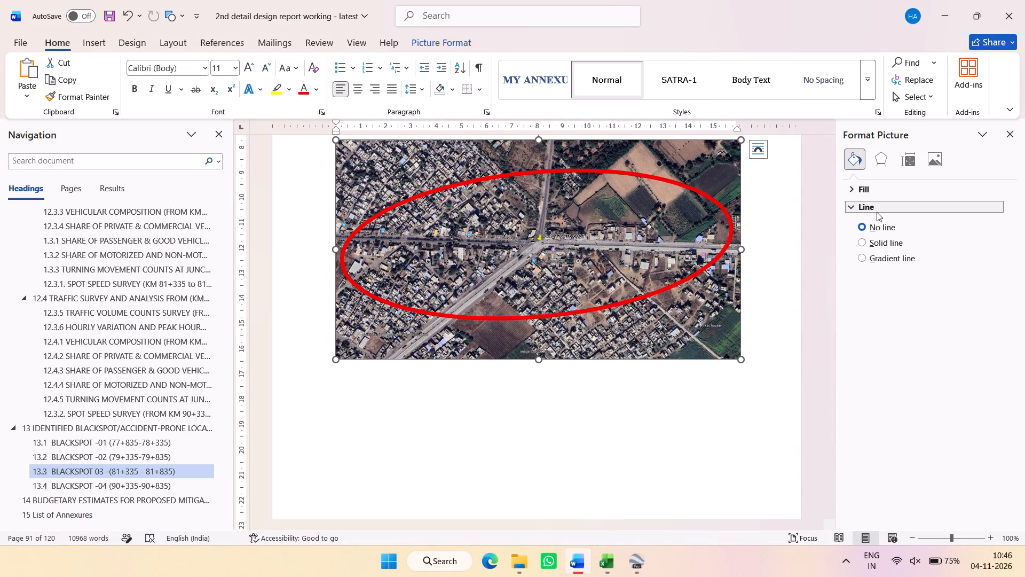
pyautogui.click(879, 241)
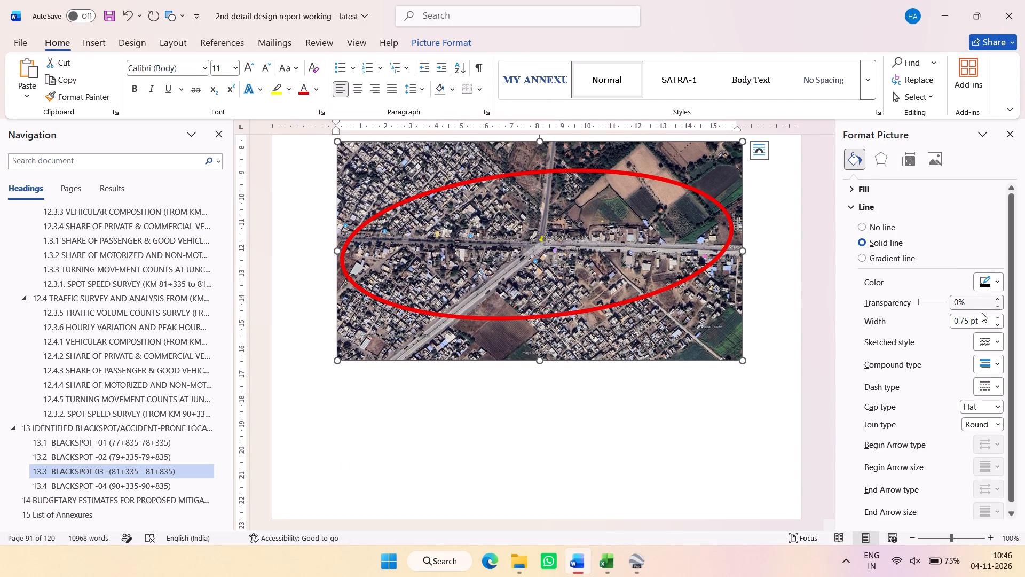
pyautogui.tripleClick(999, 317)
pyautogui.tripleClick(998, 317)
pyautogui.click(998, 317)
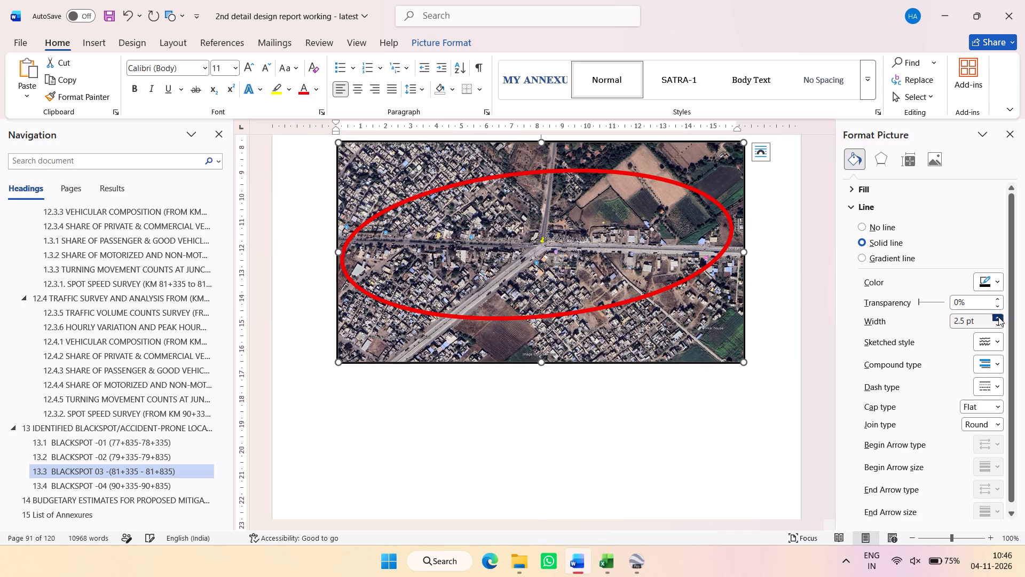
pyautogui.click(998, 317)
pyautogui.click(998, 317)
pyautogui.click(674, 417)
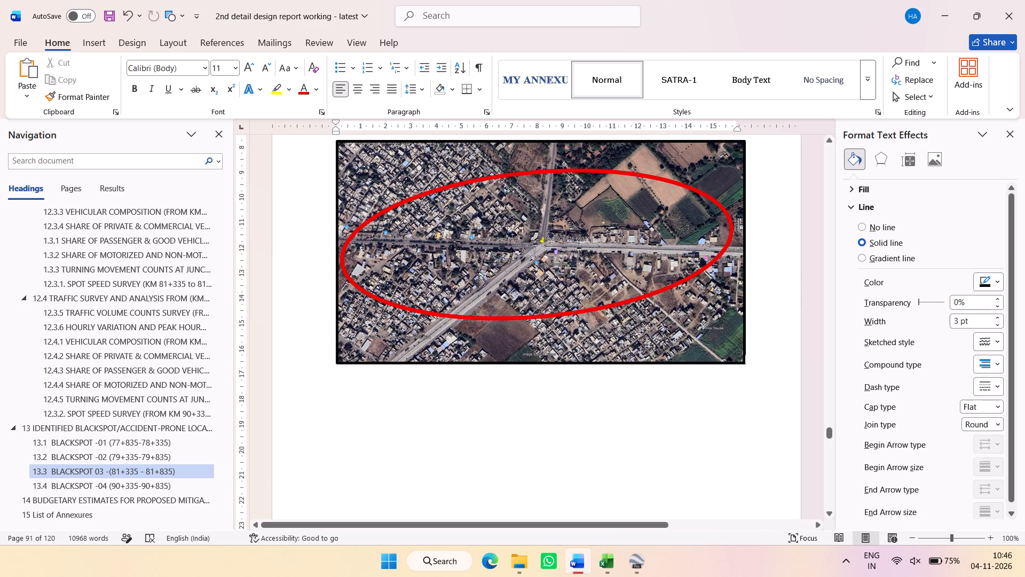
# Copy Blackspot 04's coordinates from the section 13.4 table and locate 18.437994, 76.702340 in Google Earth Pro.
pyautogui.click(129, 480)
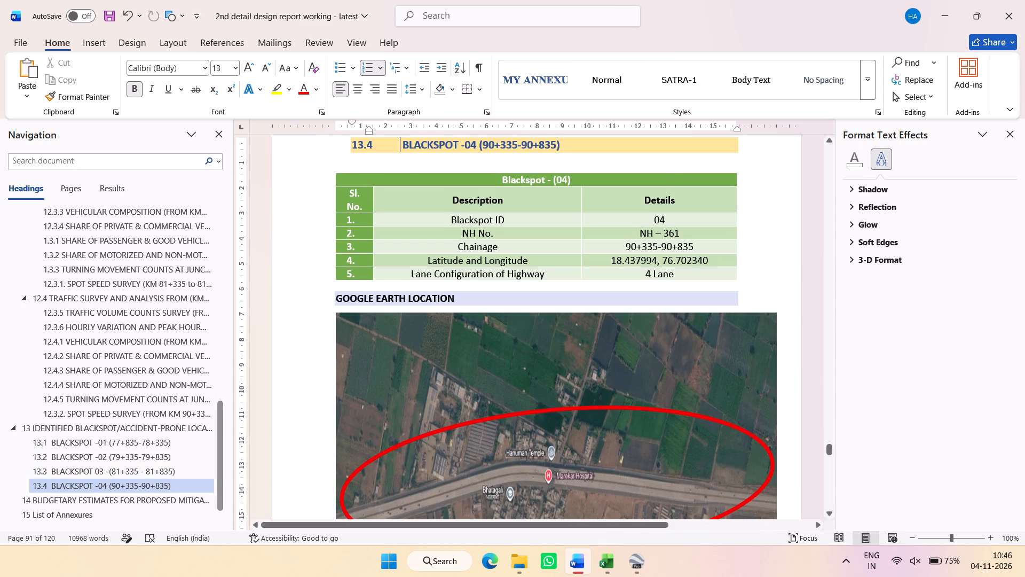
pyautogui.click(705, 252)
pyautogui.tripleClick(688, 262)
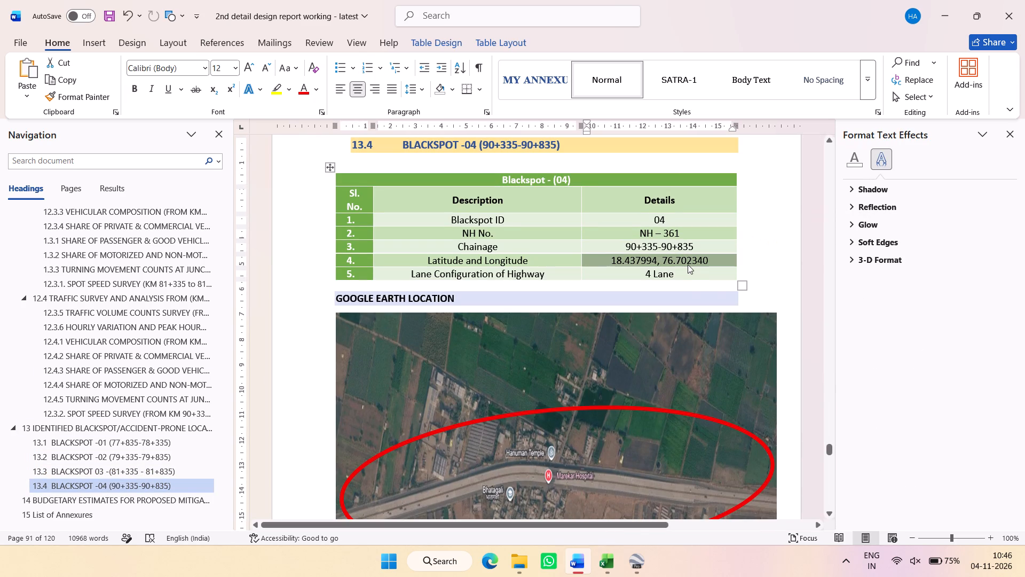
pyautogui.hotkey('ctrl', 'c')
pyautogui.hotkey('ctrl', 'c')
pyautogui.hotkey('ctrl', 'c')
pyautogui.hotkey('alt', 'Tab')
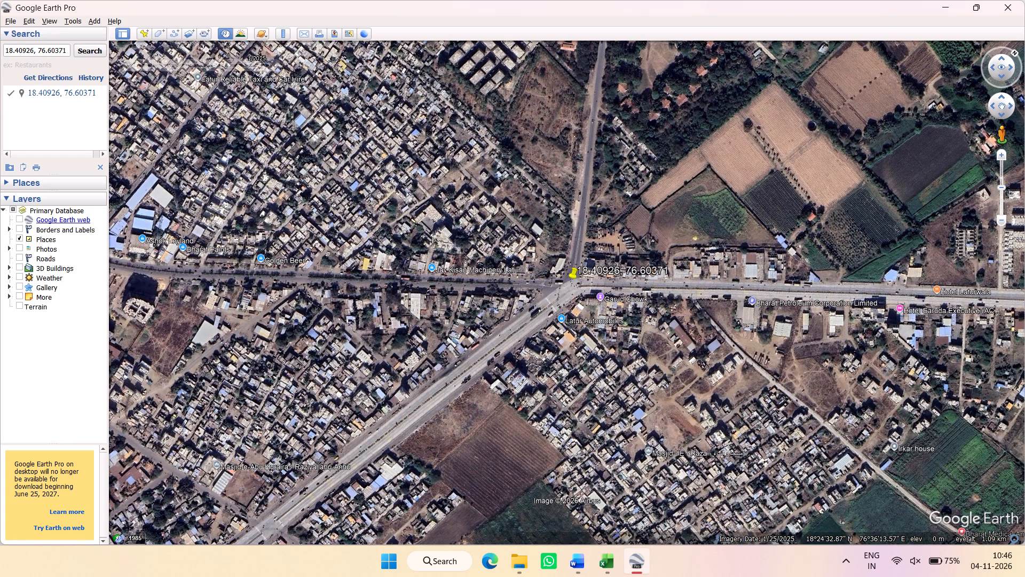
pyautogui.tripleClick(24, 54)
pyautogui.hotkey('ctrl', 'v')
pyautogui.click(78, 46)
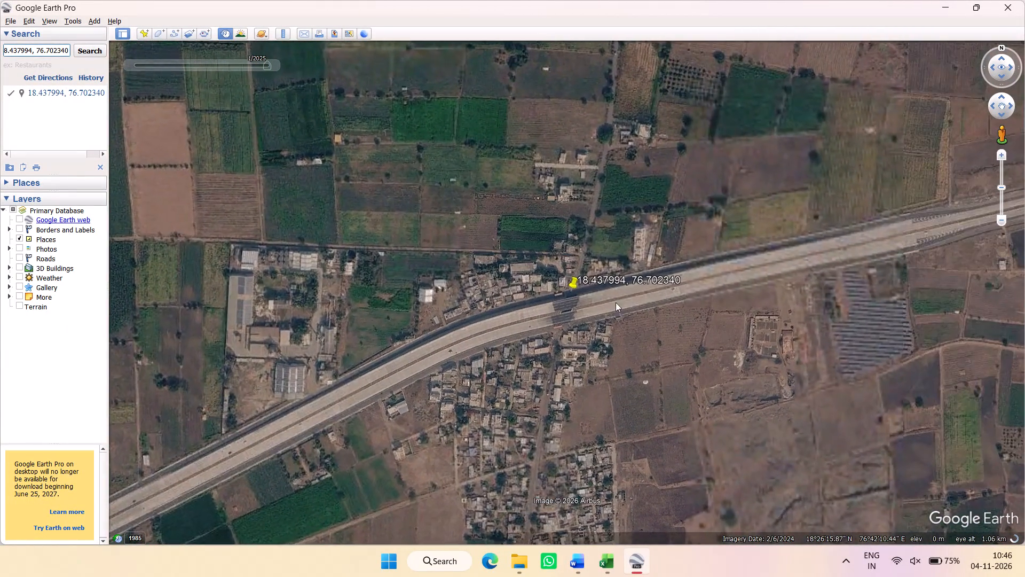
# Snip the satellite view around the Blackspot 04 placemark, with the highway rotated roughly horizontal and the Places layer hidden.
pyautogui.keyDown('ctrl'); pyautogui.scroll(3, 616, 295); pyautogui.keyUp('ctrl')
pyautogui.scroll(-2, 604, 349)
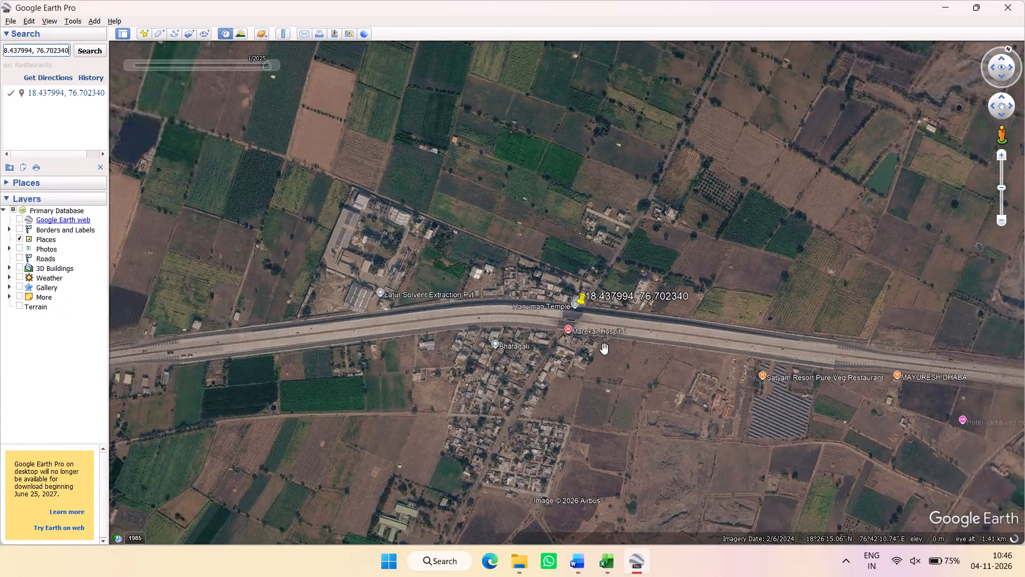
pyautogui.moveTo(610, 373); pyautogui.dragTo(610, 322, button='middle')
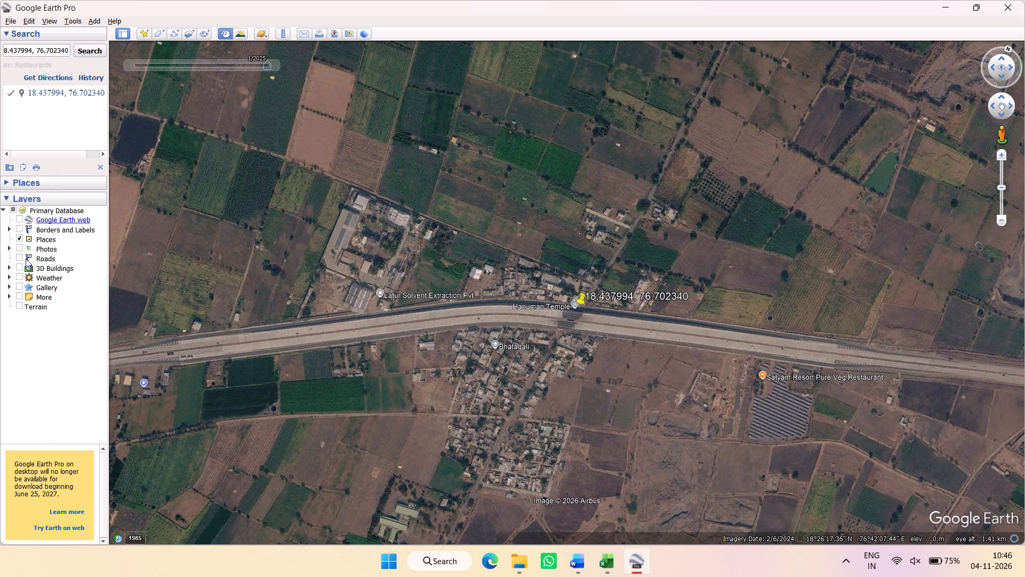
pyautogui.click(20, 240)
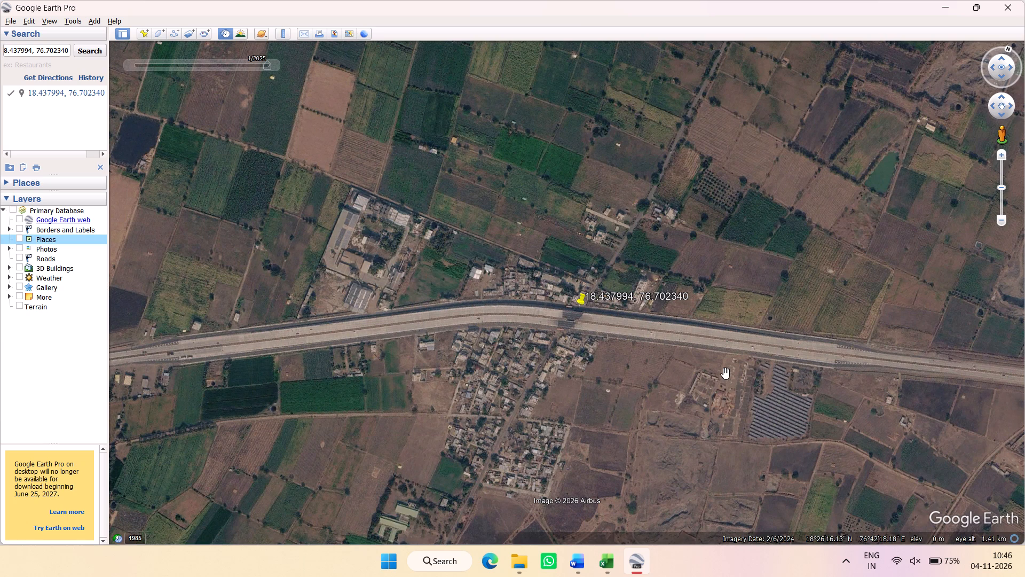
pyautogui.press('Print')
pyautogui.moveTo(971, 85); pyautogui.dragTo(971, 84)
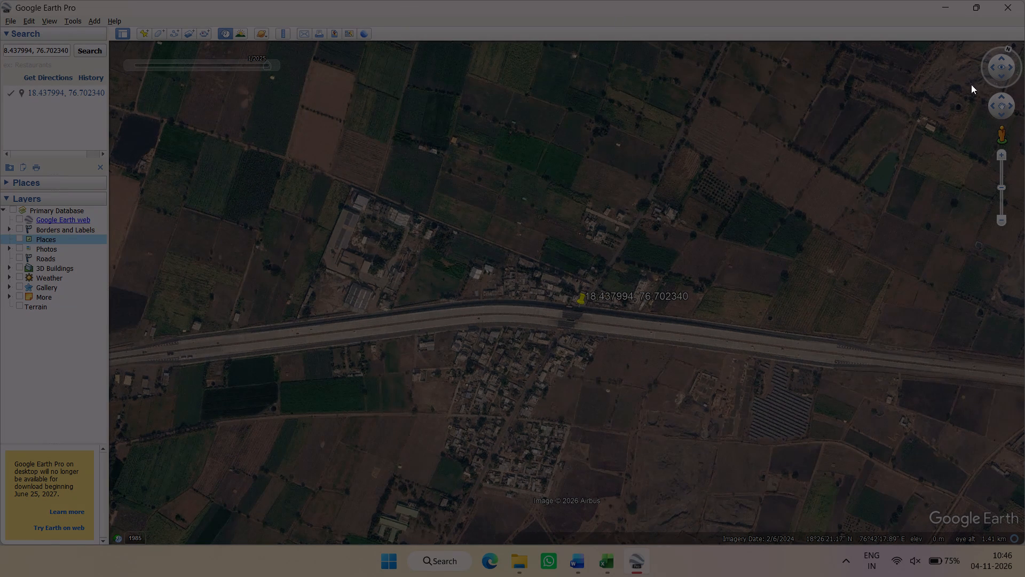
pyautogui.moveTo(971, 84); pyautogui.dragTo(168, 504)
# Replace the Google Earth location picture in section 13.4 of the Word report with the copied Blackspot 04 snip.
pyautogui.hotkey('alt', 'Tab')
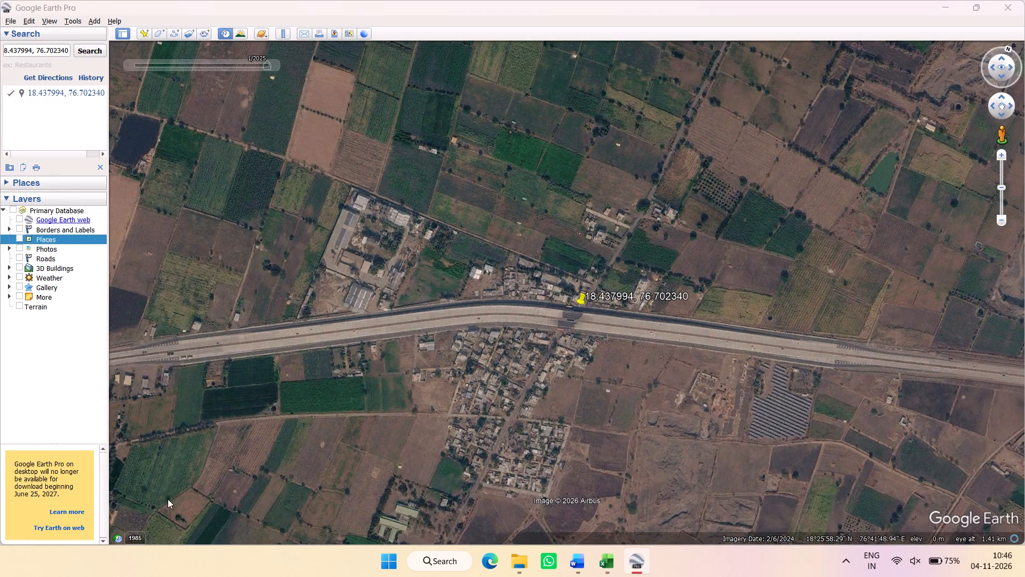
pyautogui.click(480, 389)
pyautogui.rightClick(480, 389)
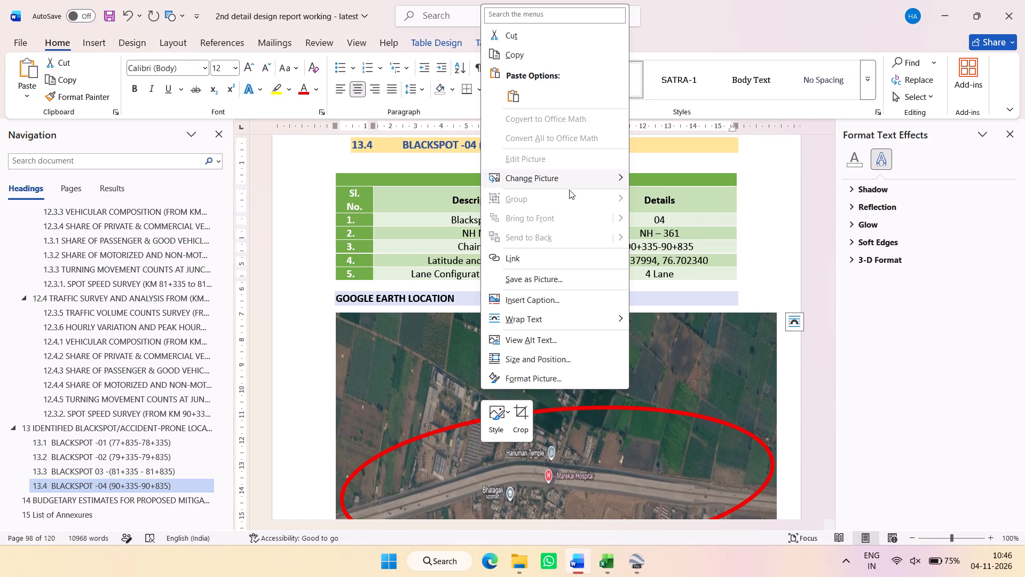
pyautogui.click(569, 190)
pyautogui.click(595, 185)
pyautogui.click(672, 254)
pyautogui.scroll(-1, 822, 260)
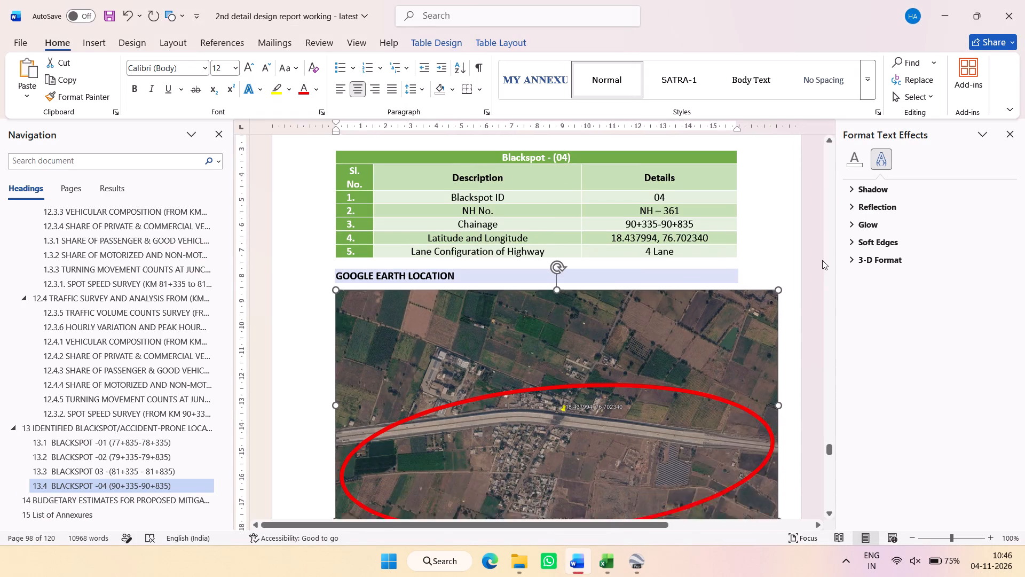
# Move the red ellipse up over the highway in the Blackspot 04 picture and make its outline slightly thinner.
pyautogui.scroll(-1, 822, 260)
pyautogui.moveTo(711, 393); pyautogui.dragTo(708, 353)
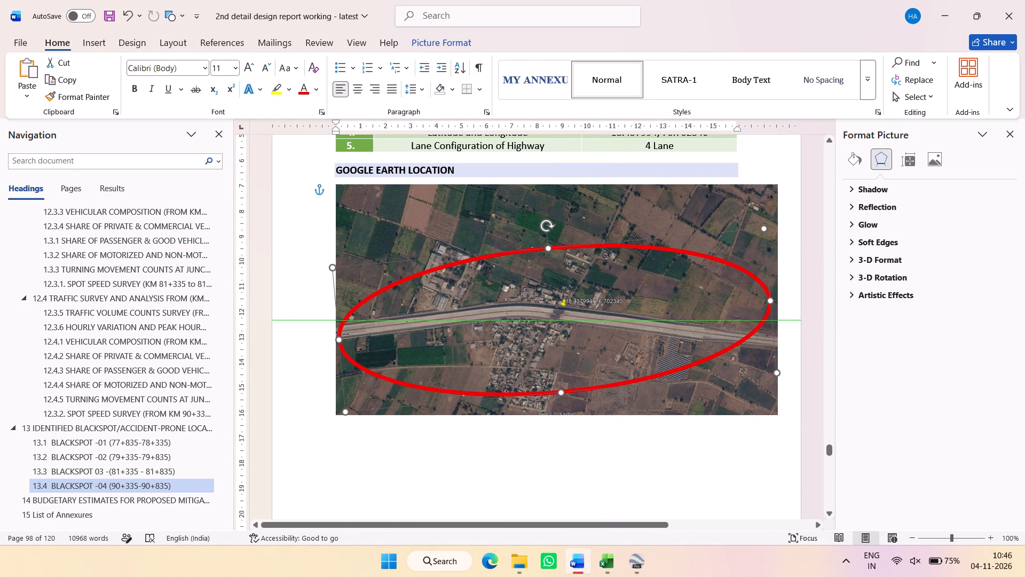
pyautogui.click(861, 168)
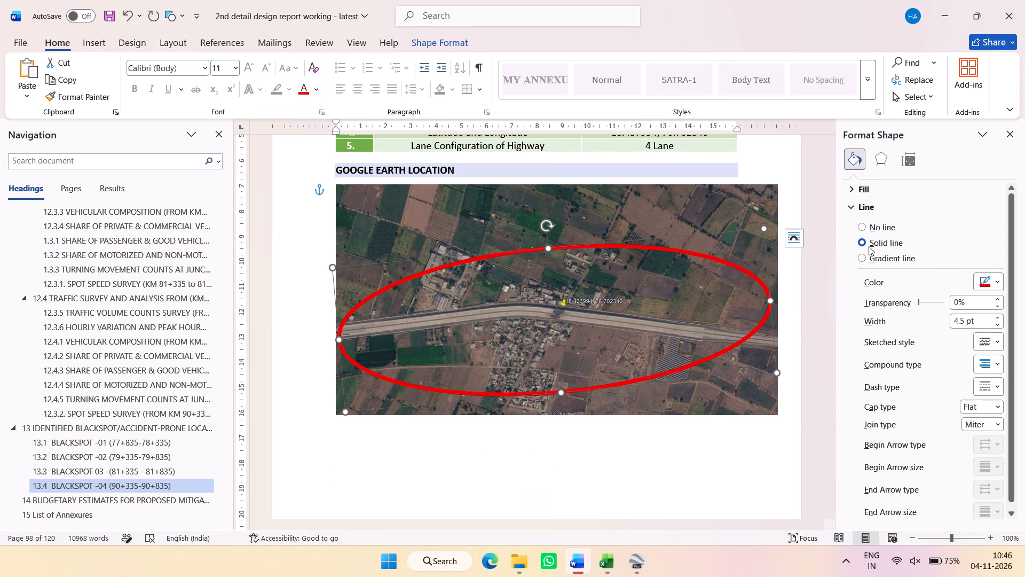
pyautogui.click(999, 323)
# Give the new Blackspot 04 location picture a solid black outline 3 pt wide.
pyautogui.click(578, 214)
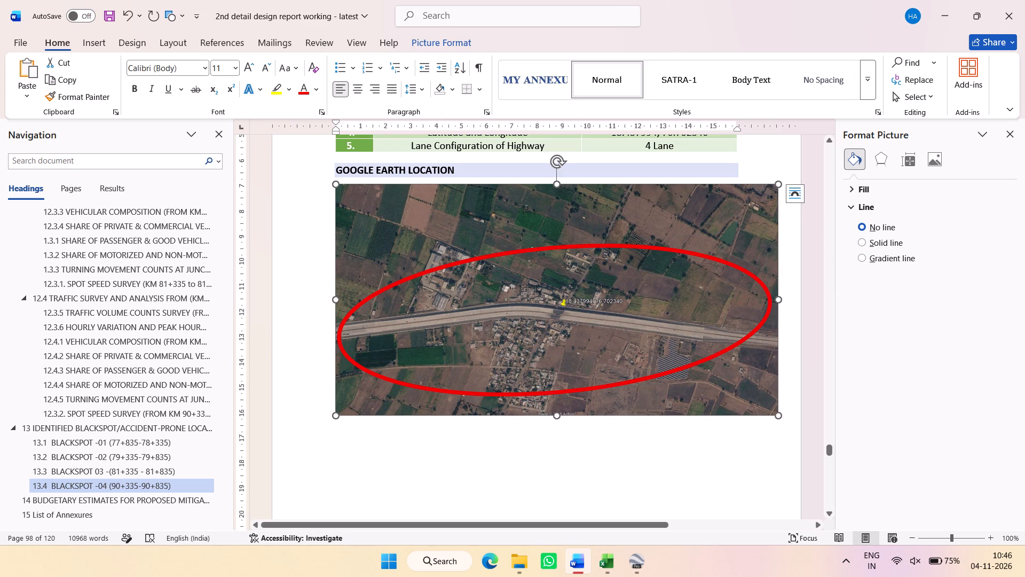
pyautogui.click(860, 240)
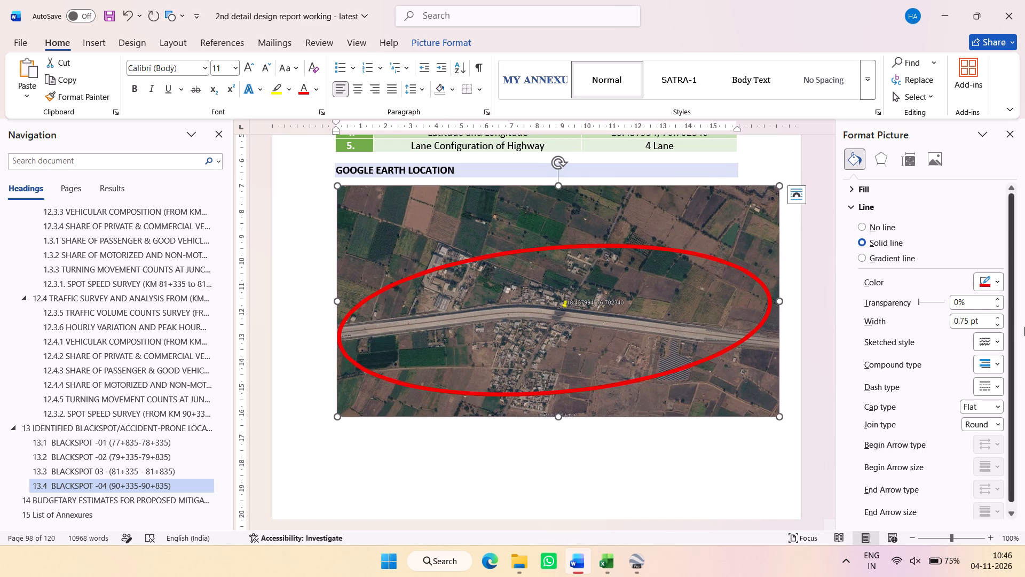
pyautogui.click(1000, 277)
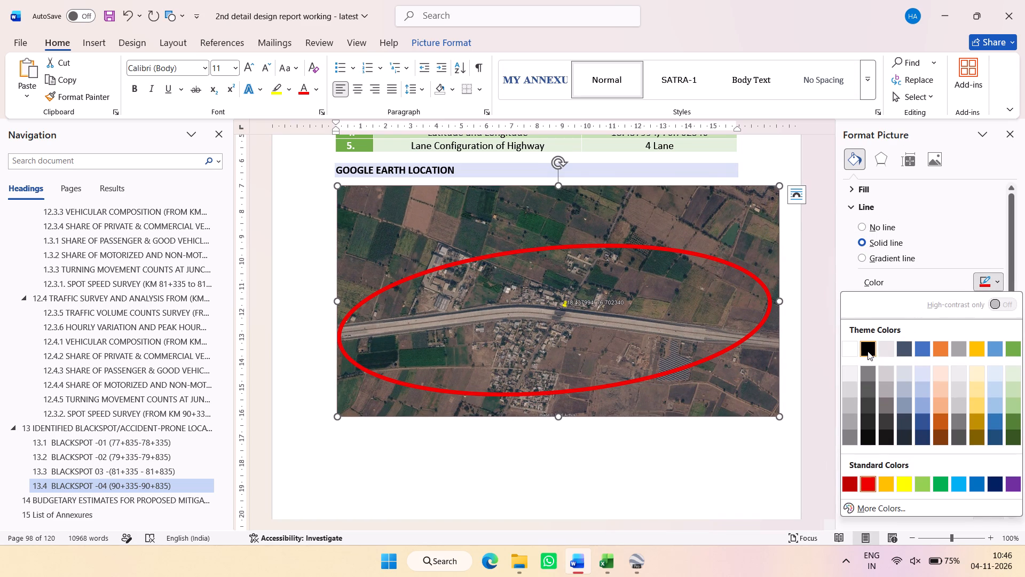
pyautogui.click(868, 351)
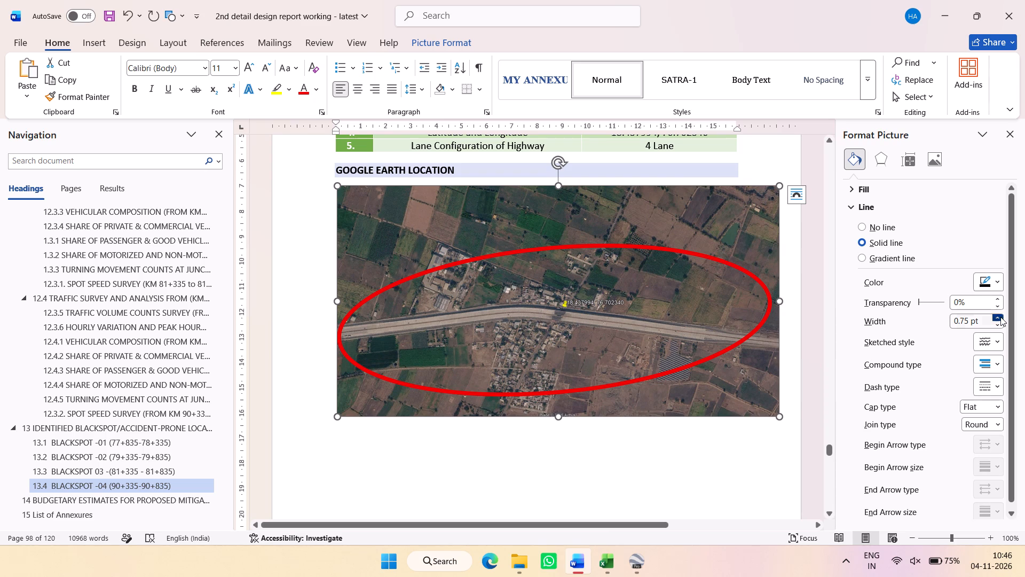
pyautogui.tripleClick(1000, 317)
pyautogui.tripleClick(1000, 317)
pyautogui.tripleClick(1000, 317)
pyautogui.click(1000, 317)
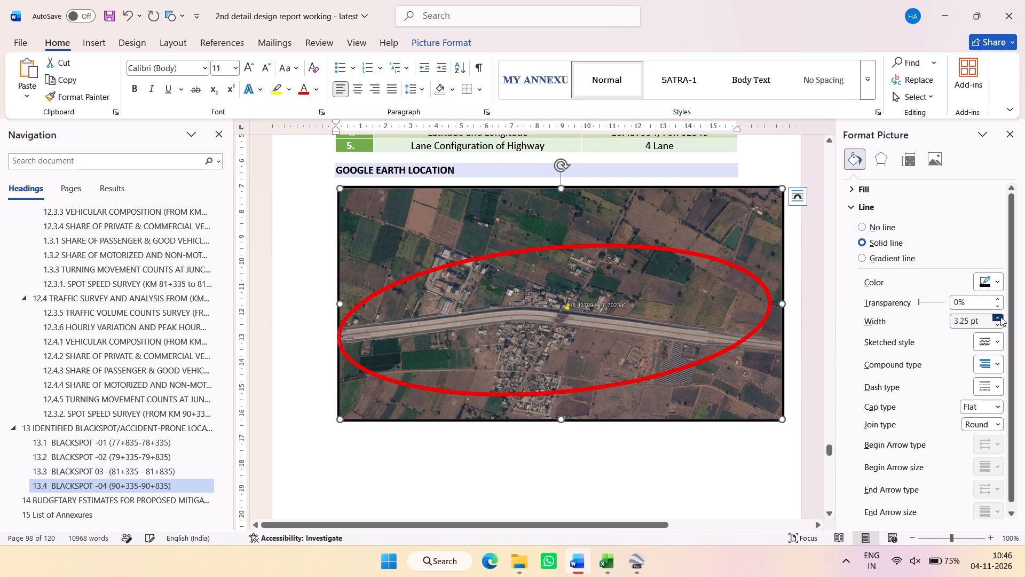
pyautogui.click(999, 321)
# Save the report and close the picture formatting pane.
pyautogui.click(113, 17)
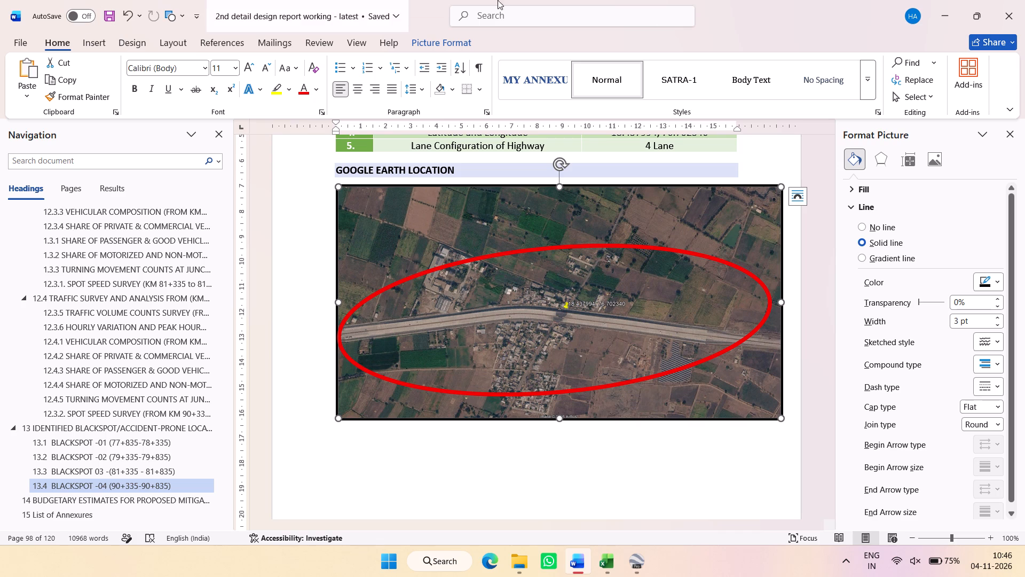
pyautogui.click(1015, 139)
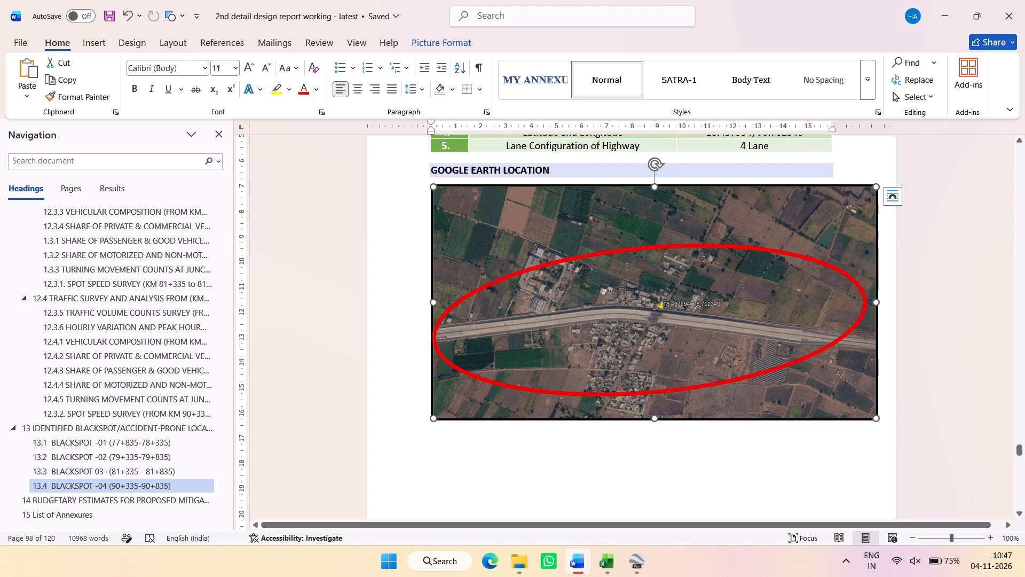
# Go to section 15, List of Annexures, and copy the accident data table from the cOMBINED DATA sheet in Excel.
pyautogui.click(176, 502)
pyautogui.click(164, 514)
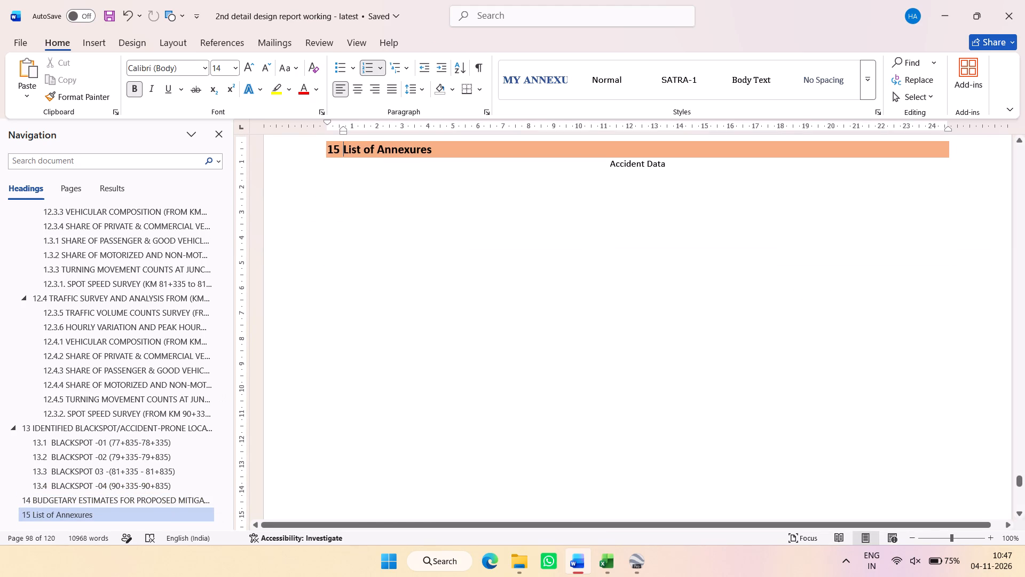
pyautogui.click(605, 548)
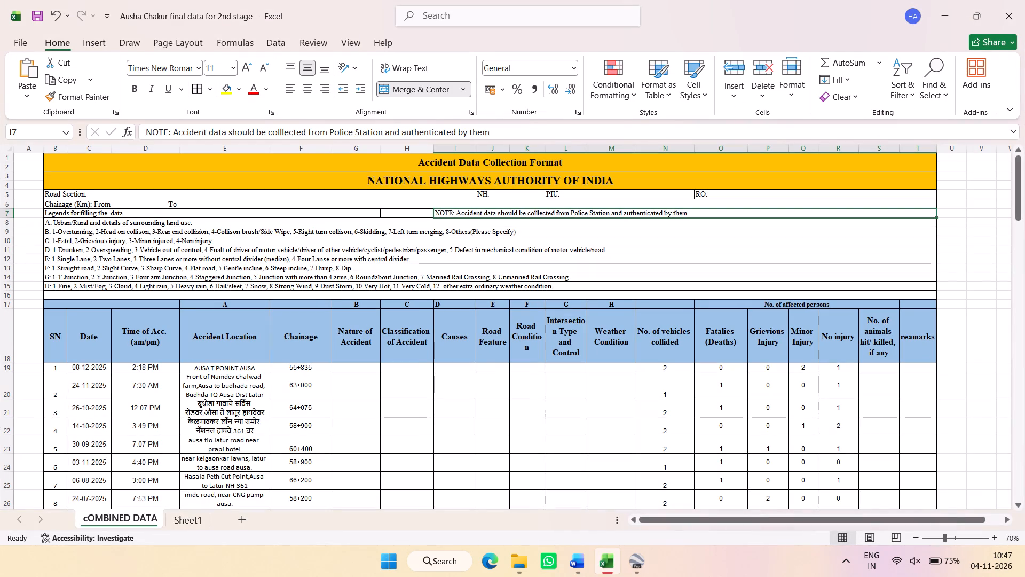
pyautogui.moveTo(440, 162); pyautogui.dragTo(478, 533)
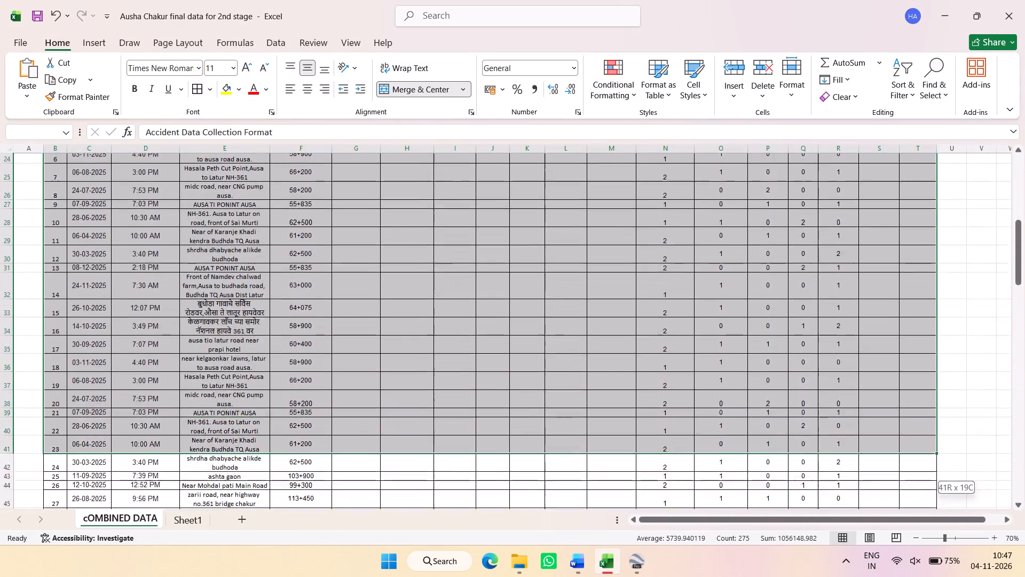
pyautogui.moveTo(478, 533); pyautogui.dragTo(471, 552)
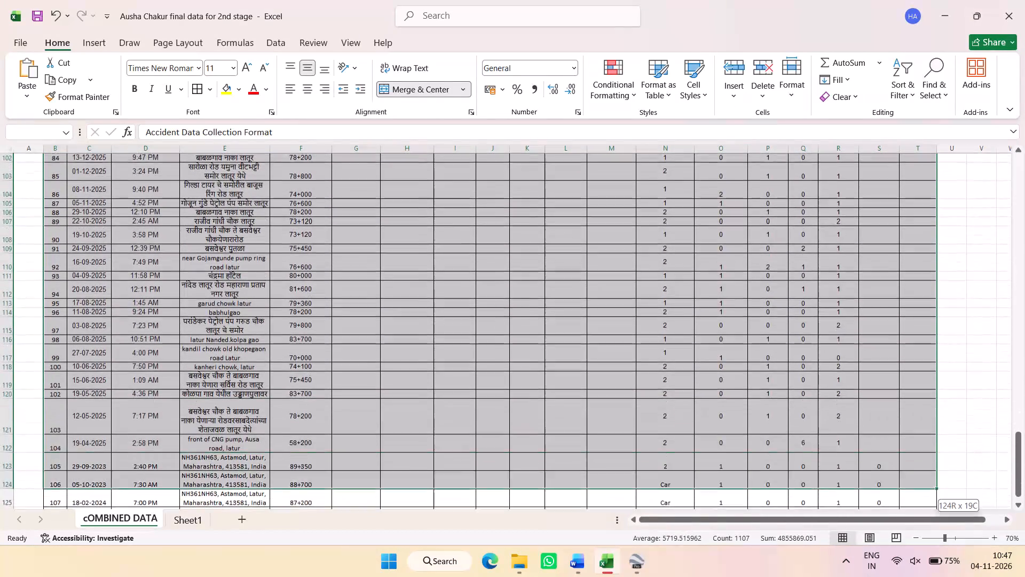
pyautogui.moveTo(471, 552); pyautogui.dragTo(471, 486)
pyautogui.scroll(14, 466, 489)
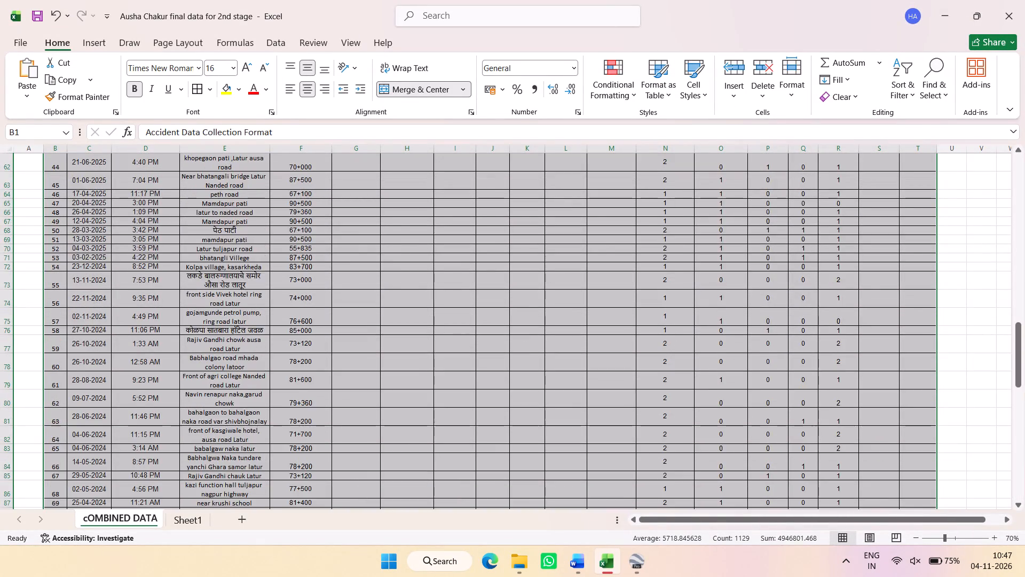
pyautogui.scroll(14, 466, 489)
pyautogui.hotkey('ctrl', 'c')
pyautogui.hotkey('ctrl', 'c')
# Paste the copied accident table below the "Accident Data" line in section 15 of the Word report.
pyautogui.hotkey('alt', 'Tab')
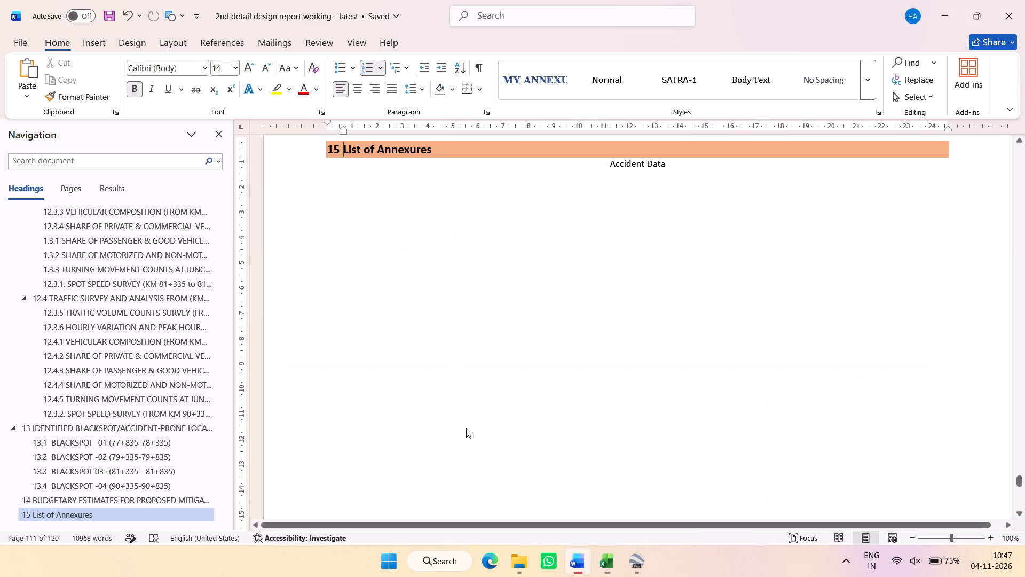
pyautogui.click(389, 186)
pyautogui.hotkey('ctrl', 'v')
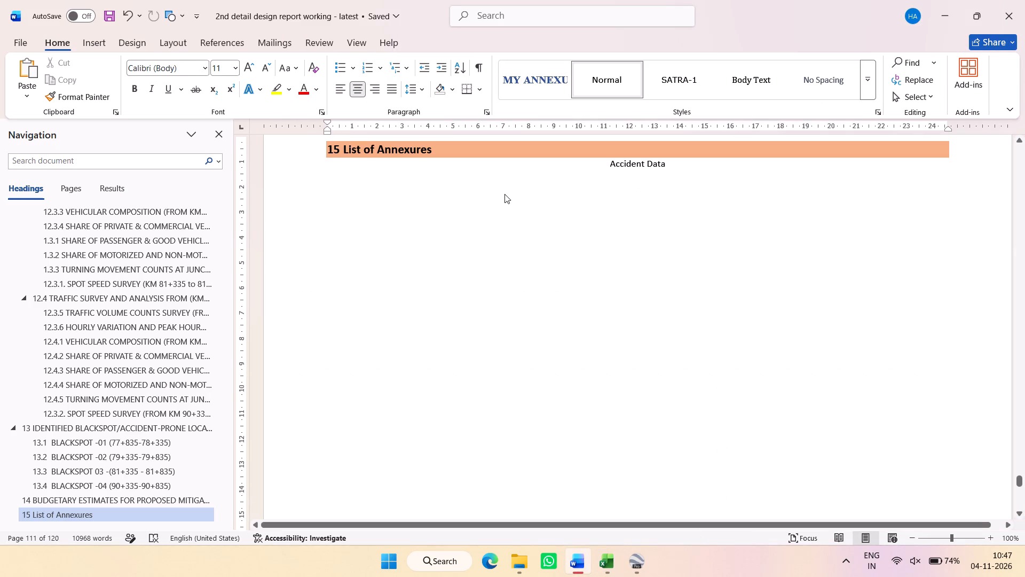
# AutoFit the whole pasted accident data table in section 15 to the window width.
pyautogui.scroll(6, 461, 334)
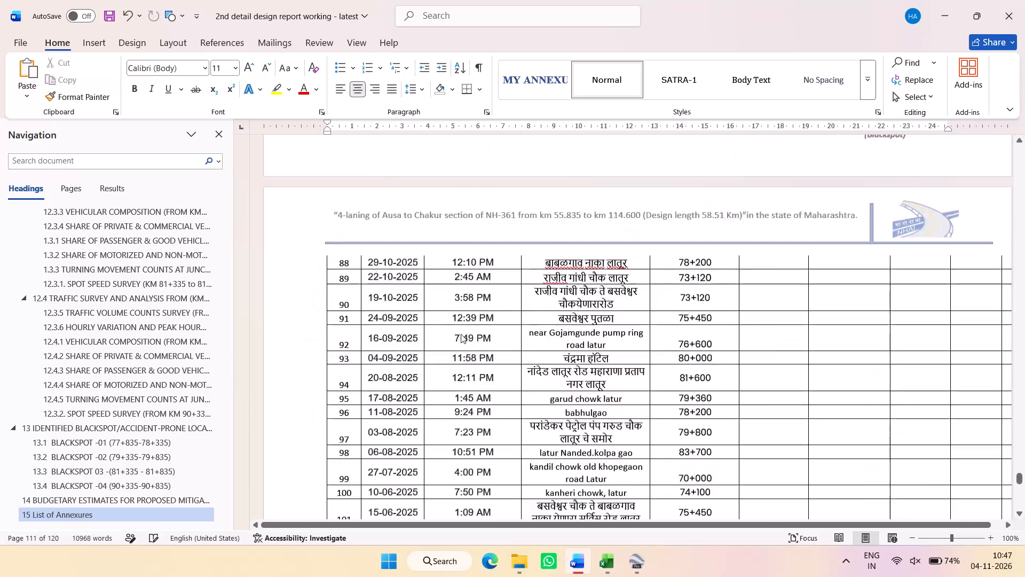
pyautogui.scroll(20, 461, 334)
pyautogui.scroll(20, 461, 334)
pyautogui.scroll(19, 461, 334)
pyautogui.scroll(-8, 461, 334)
pyautogui.click(341, 324)
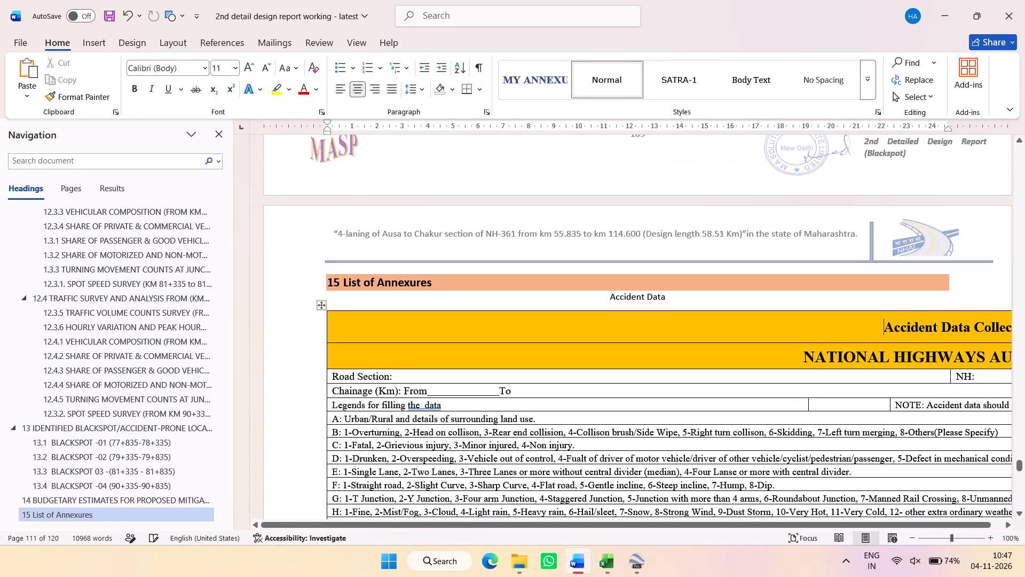
pyautogui.click(322, 302)
pyautogui.rightClick(376, 346)
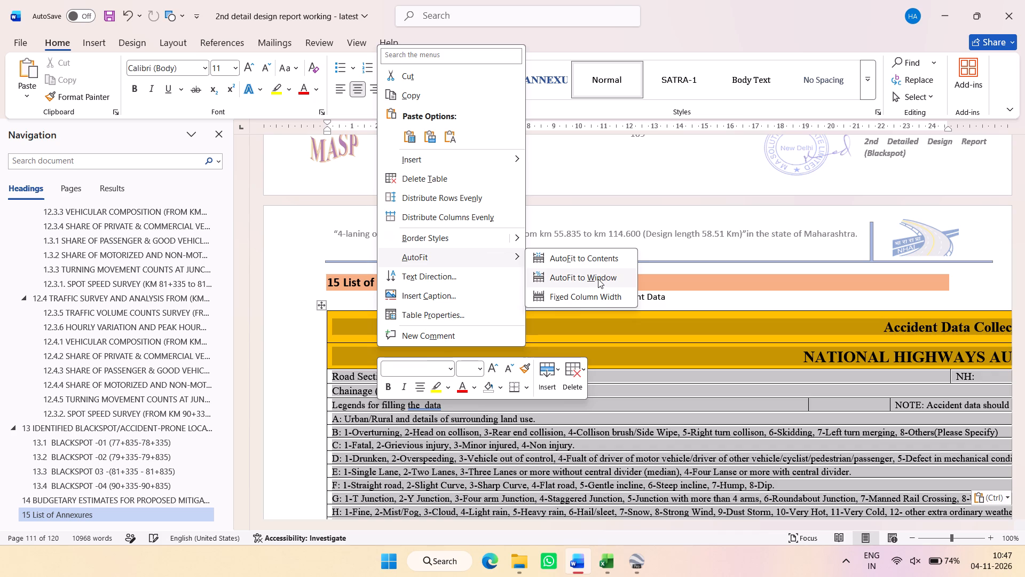
pyautogui.click(603, 280)
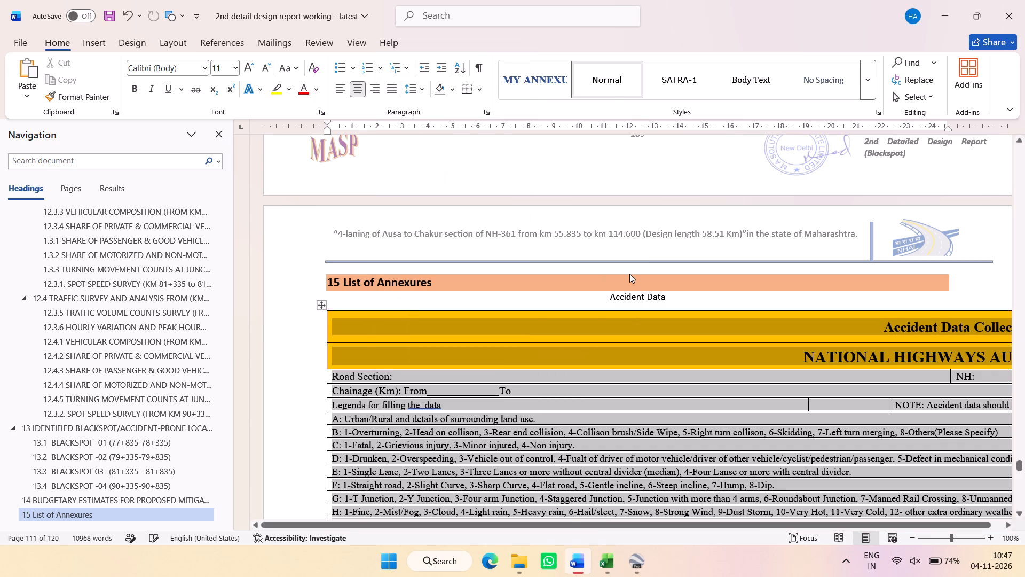
# Rotate the text in the accident data table's column header row to vertical, reading top to bottom.
pyautogui.scroll(-5, 764, 267)
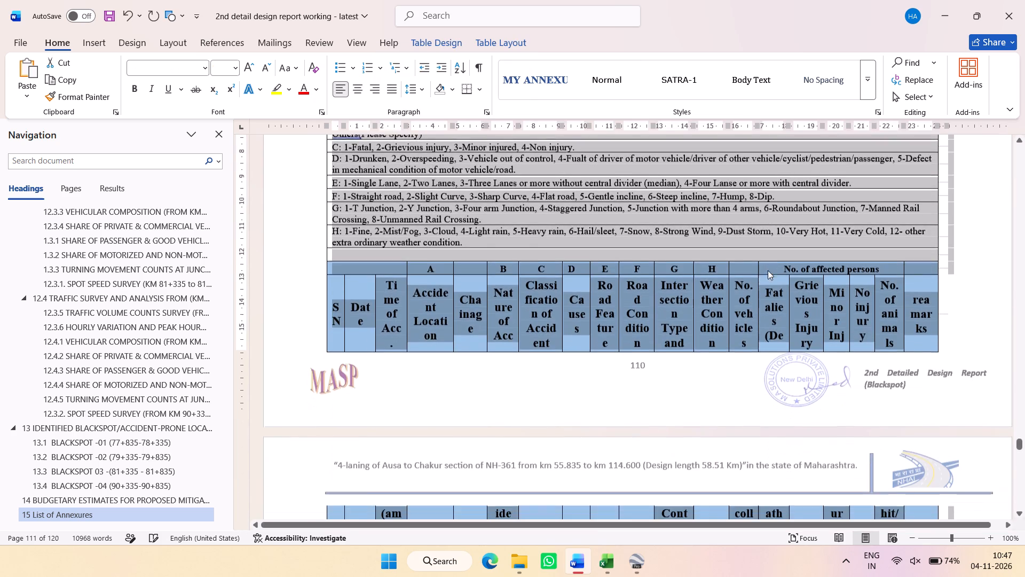
pyautogui.scroll(-2, 768, 270)
pyautogui.click(803, 202)
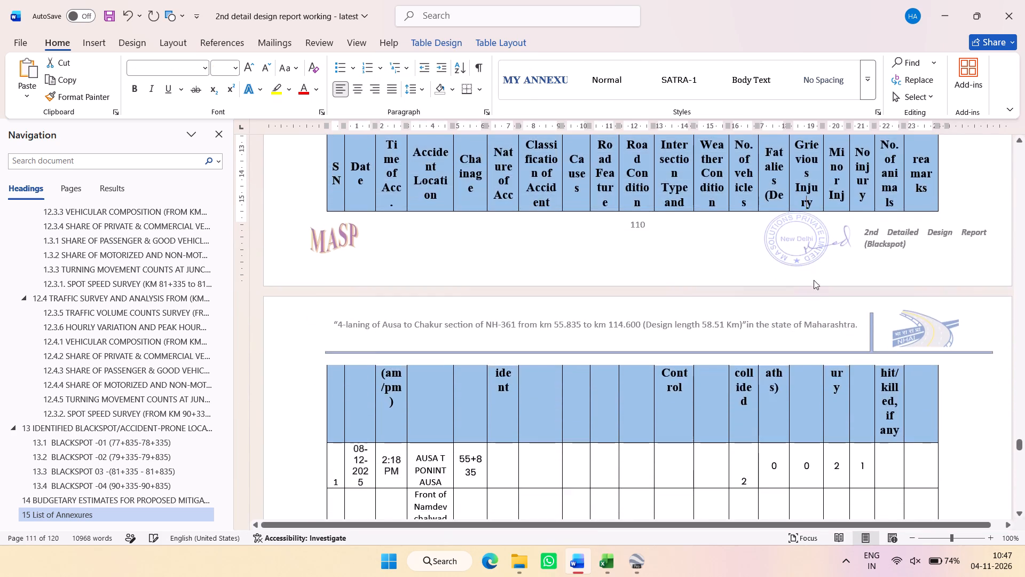
pyautogui.scroll(2, 815, 282)
pyautogui.moveTo(922, 303); pyautogui.dragTo(350, 291)
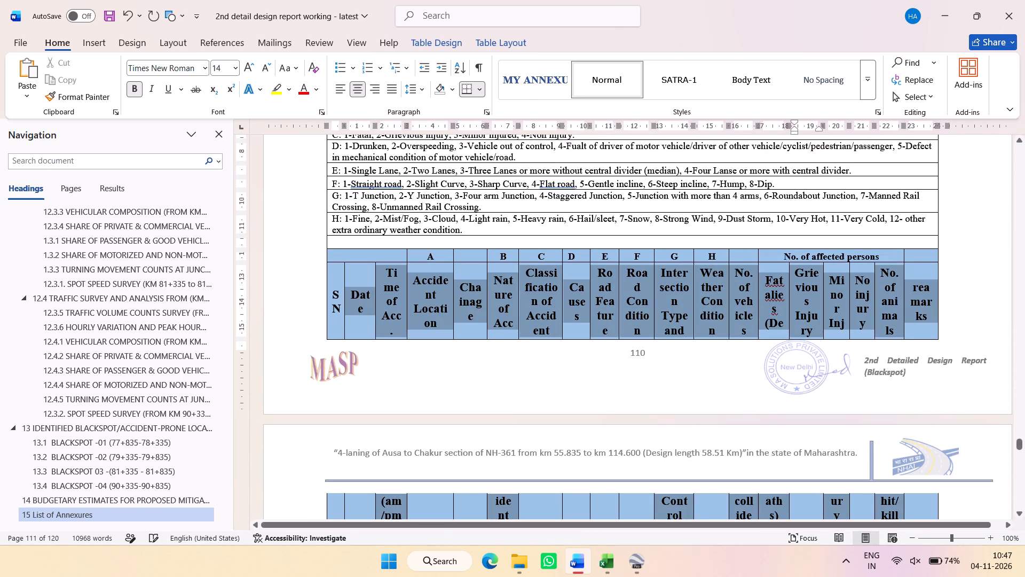
pyautogui.moveTo(350, 291); pyautogui.dragTo(342, 291)
pyautogui.rightClick(388, 286)
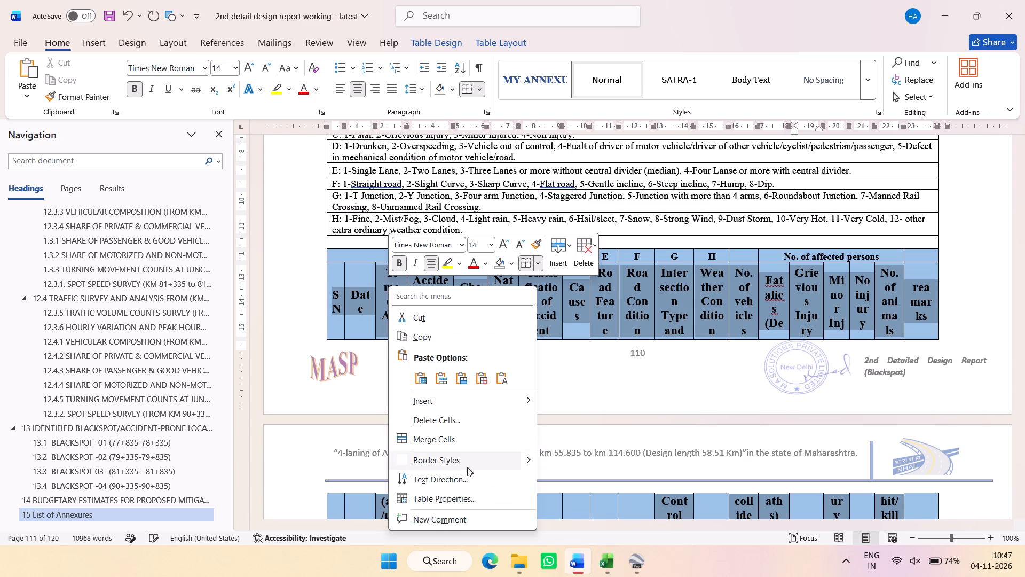
pyautogui.click(470, 480)
pyautogui.click(420, 267)
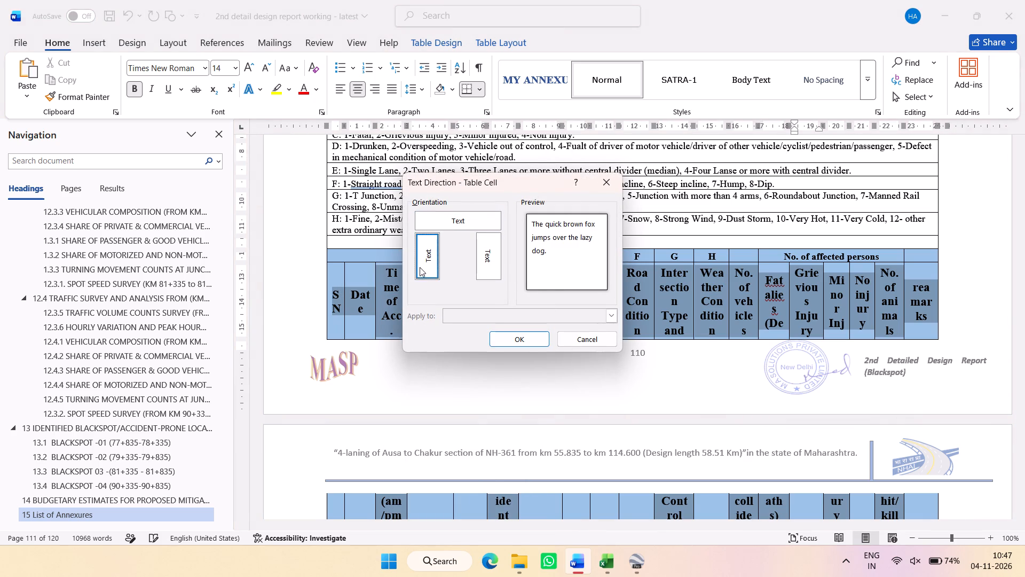
pyautogui.click(480, 258)
pyautogui.click(522, 331)
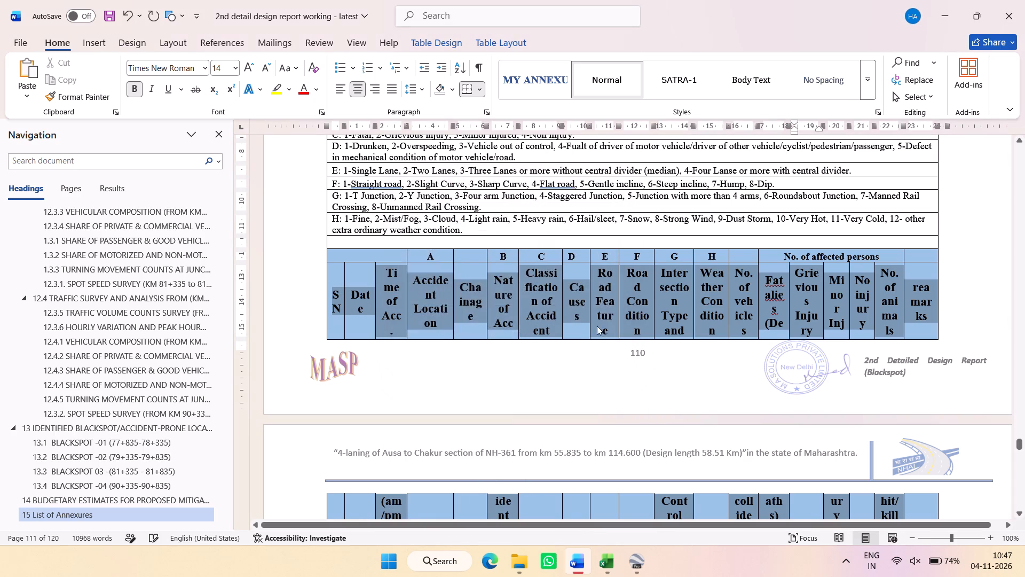
# Review the layout of the accident data table and the annexure pages that follow it, including the AATC annexure.
pyautogui.scroll(-4, 754, 294)
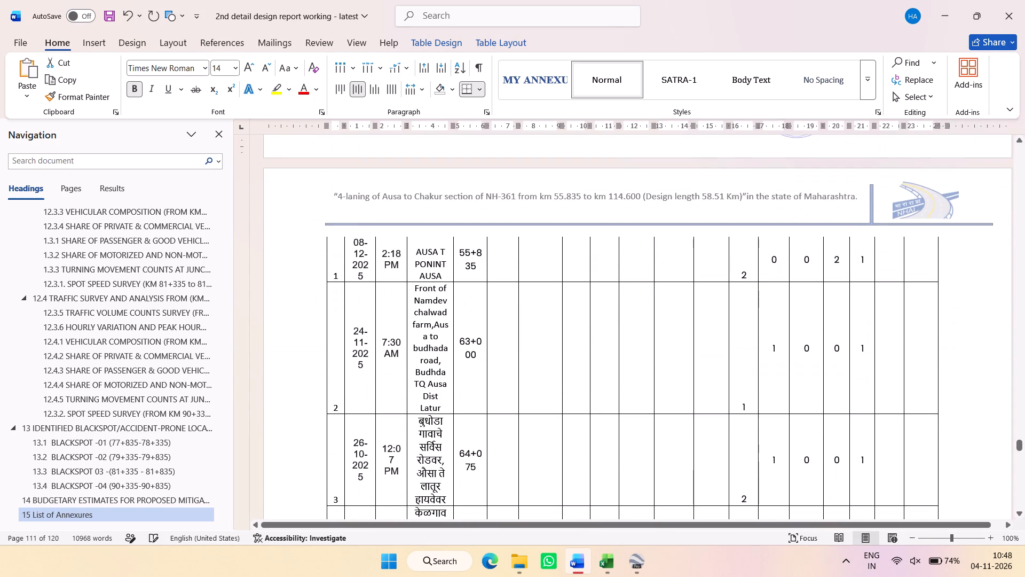
pyautogui.scroll(-5, 754, 294)
pyautogui.scroll(-20, 754, 294)
pyautogui.scroll(-13, 754, 294)
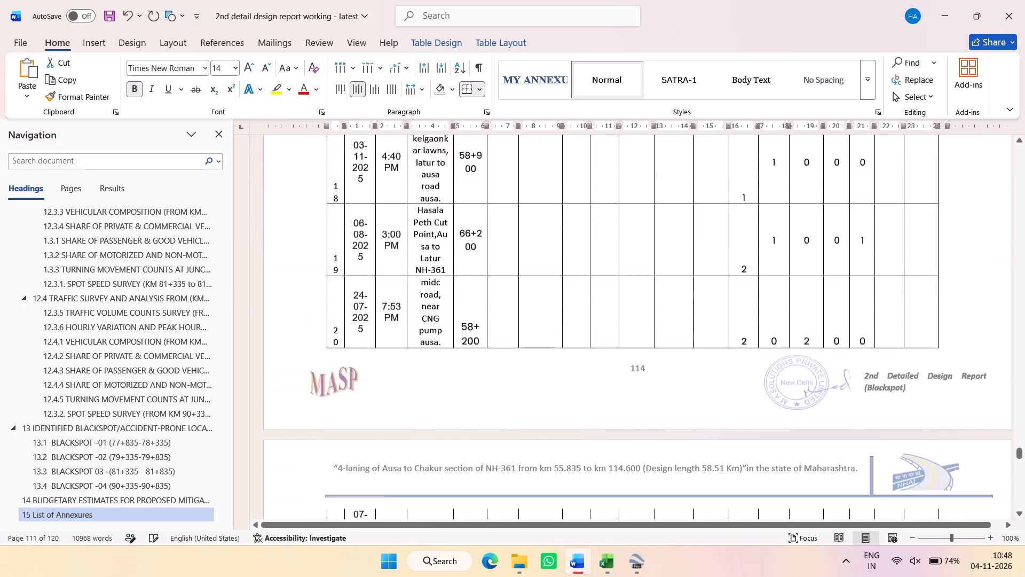
pyautogui.scroll(-20, 740, 322)
pyautogui.scroll(-20, 740, 322)
pyautogui.scroll(-20, 740, 322)
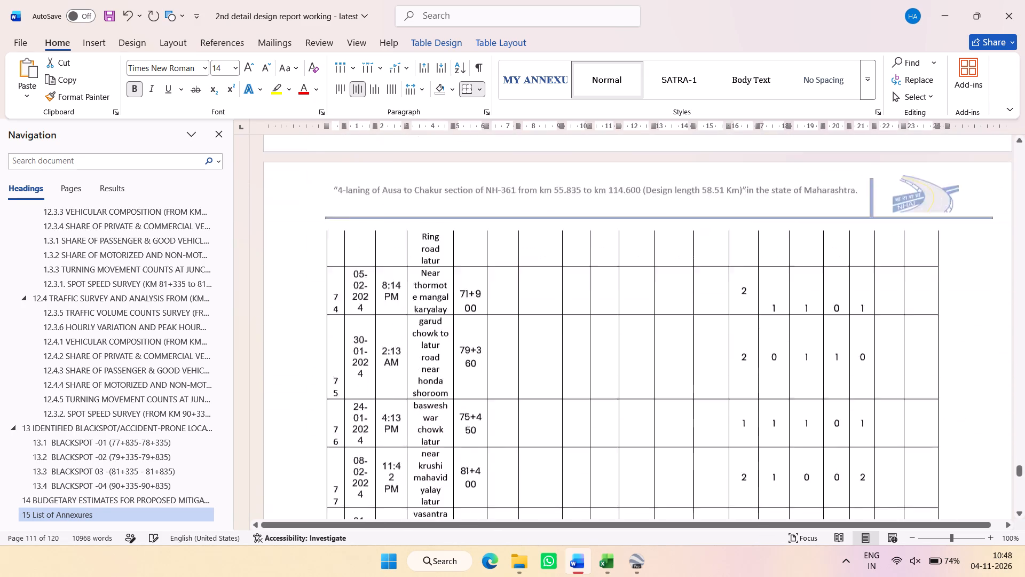
pyautogui.scroll(-20, 734, 319)
pyautogui.scroll(-20, 734, 319)
pyautogui.scroll(-20, 734, 319)
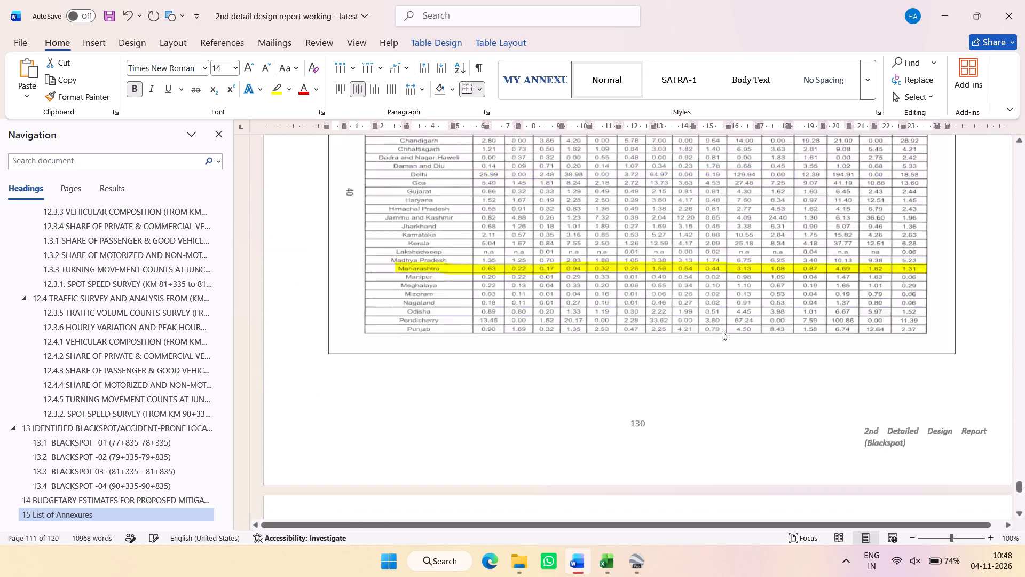
pyautogui.scroll(13, 722, 331)
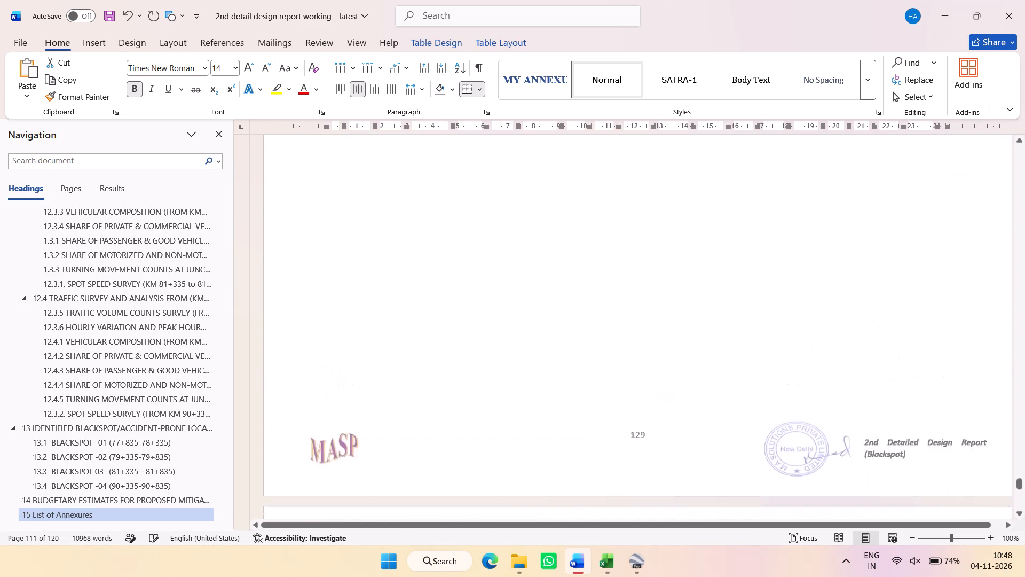
pyautogui.scroll(6, 721, 324)
pyautogui.scroll(-12, 721, 324)
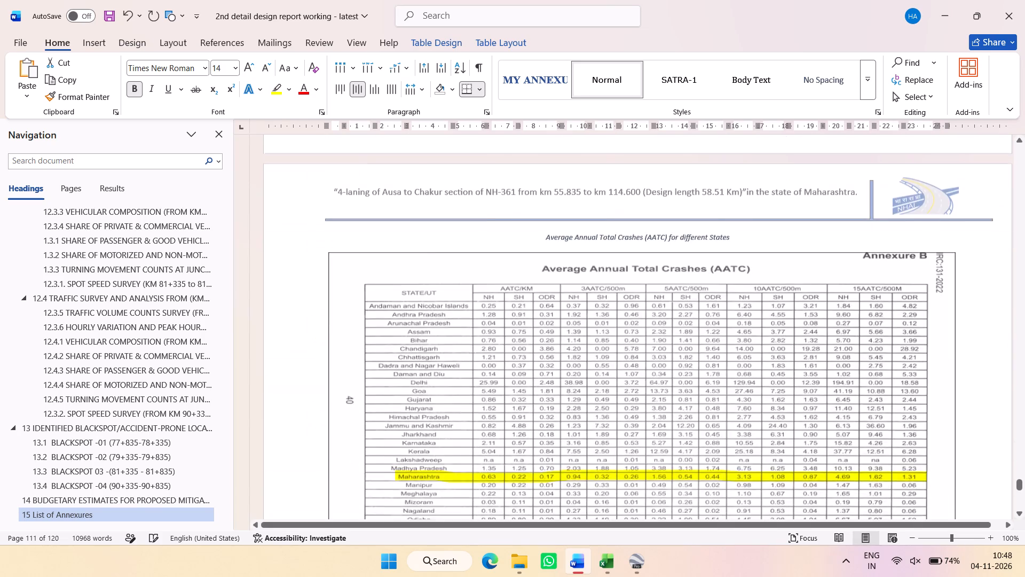
pyautogui.scroll(-18, 720, 324)
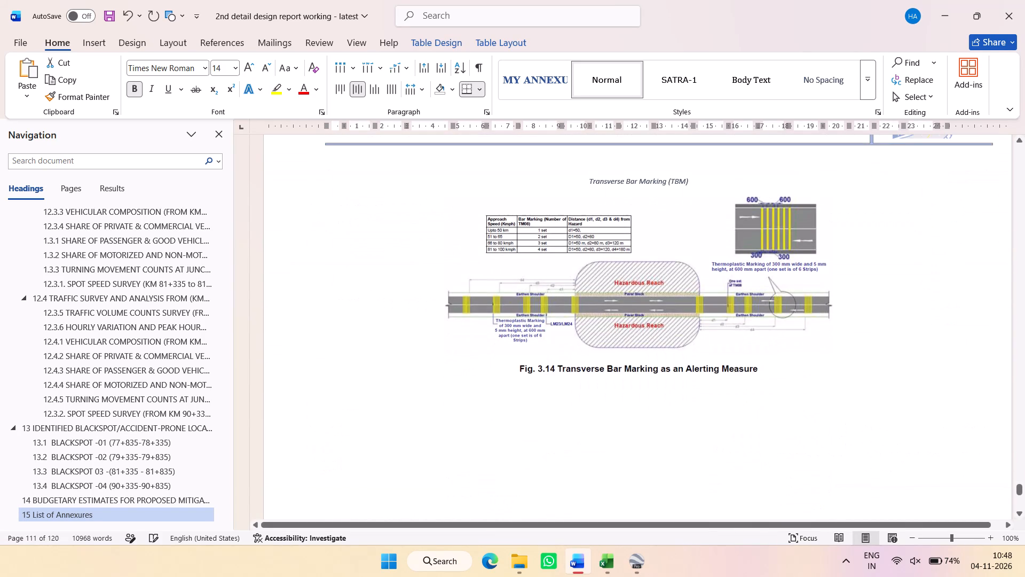
# Delete the break above the "Transverse Bar Marking (TBM)" caption and insert a Next Page section break before the caption.
pyautogui.click(721, 314)
pyautogui.scroll(-8, 721, 314)
pyautogui.scroll(9, 719, 315)
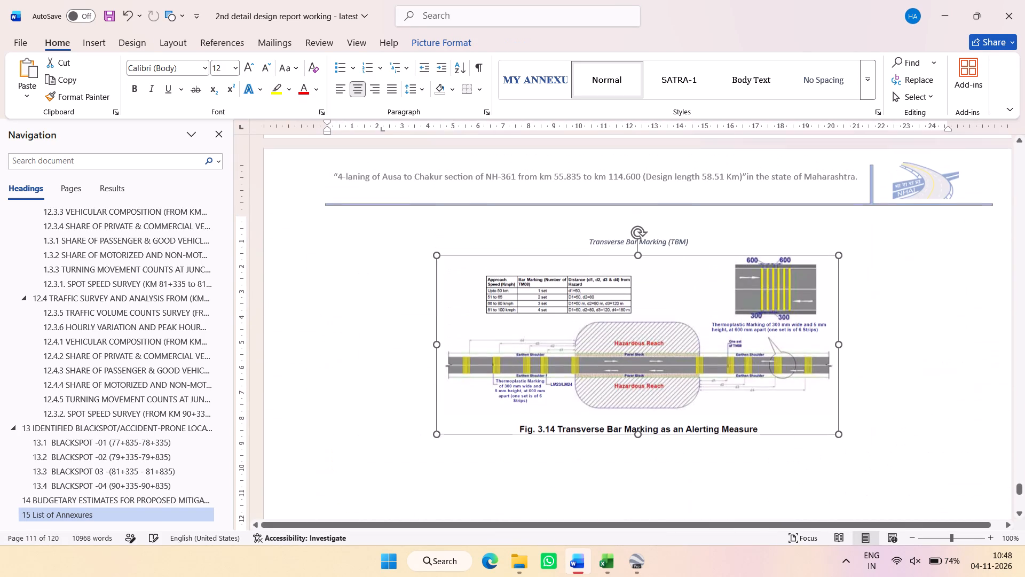
pyautogui.click(687, 235)
pyautogui.press('Delete')
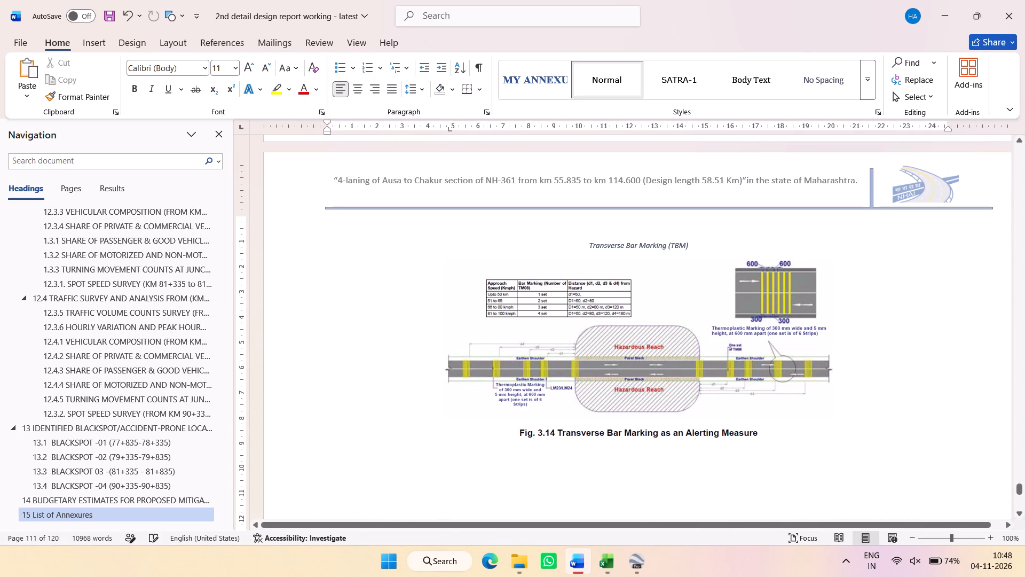
pyautogui.scroll(-3, 695, 229)
pyautogui.scroll(6, 693, 234)
pyautogui.scroll(-4, 693, 234)
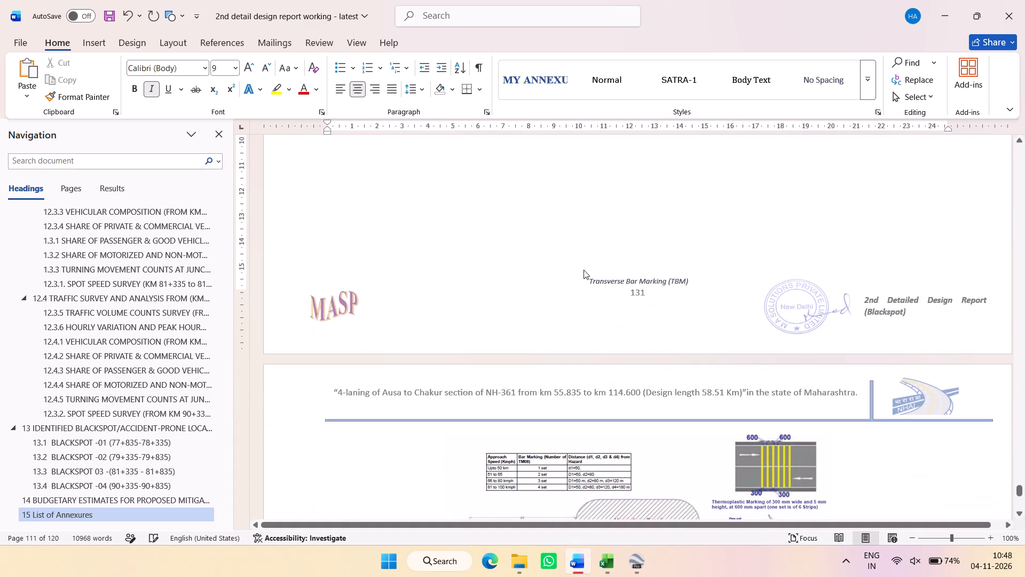
pyautogui.click(159, 42)
pyautogui.click(164, 64)
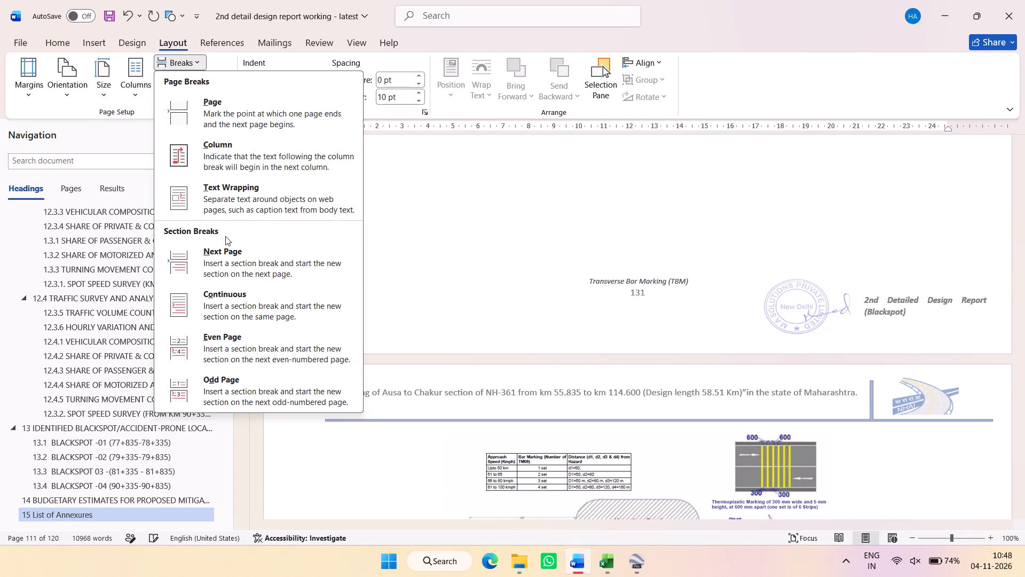
pyautogui.click(233, 268)
# Delete the break above the "Road Marking" caption and open the choices for inserting a new page or section break there.
pyautogui.scroll(-10, 460, 260)
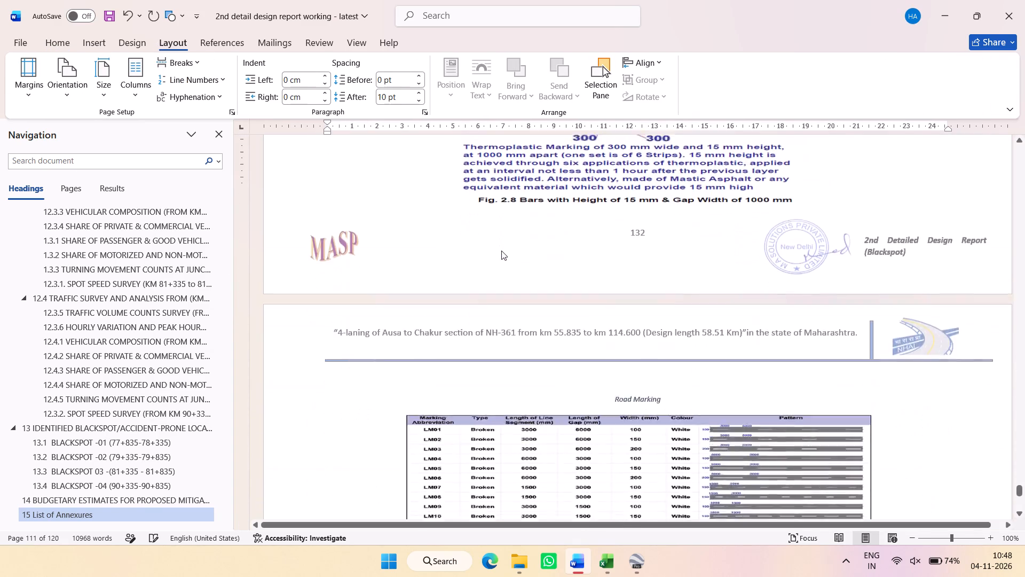
pyautogui.scroll(-1, 501, 251)
pyautogui.click(599, 266)
pyautogui.press('Delete')
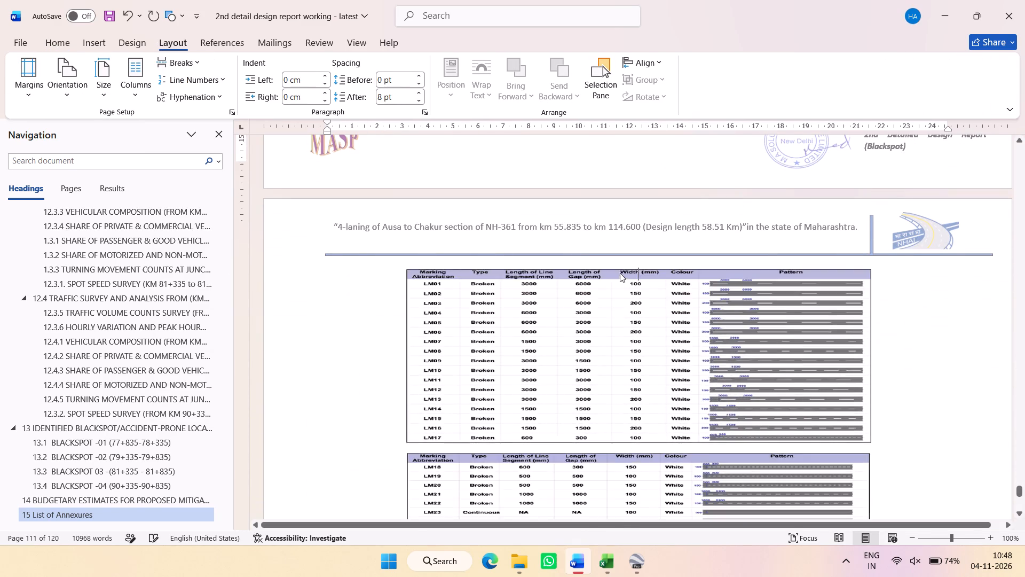
pyautogui.scroll(1, 581, 202)
pyautogui.click(178, 69)
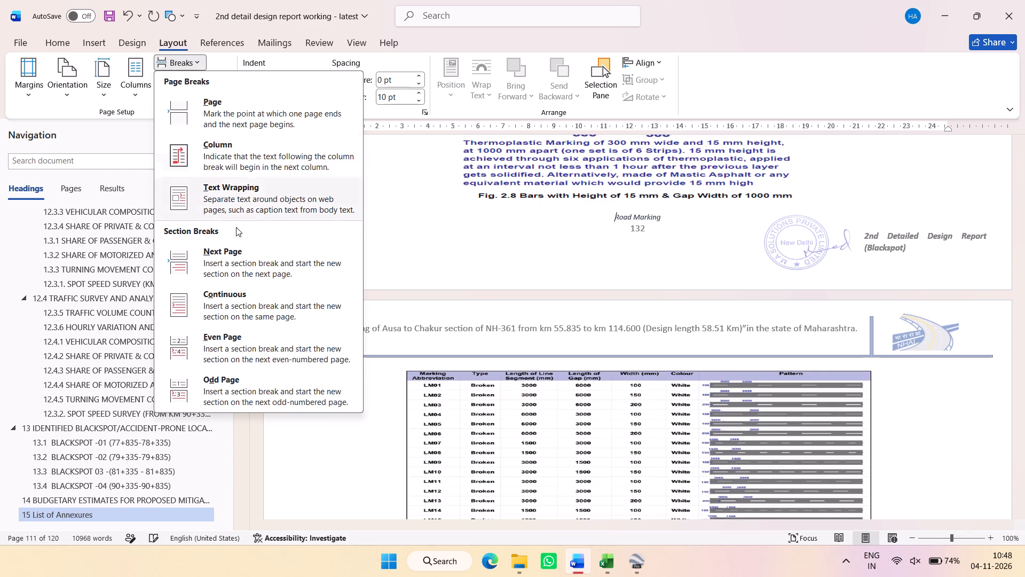
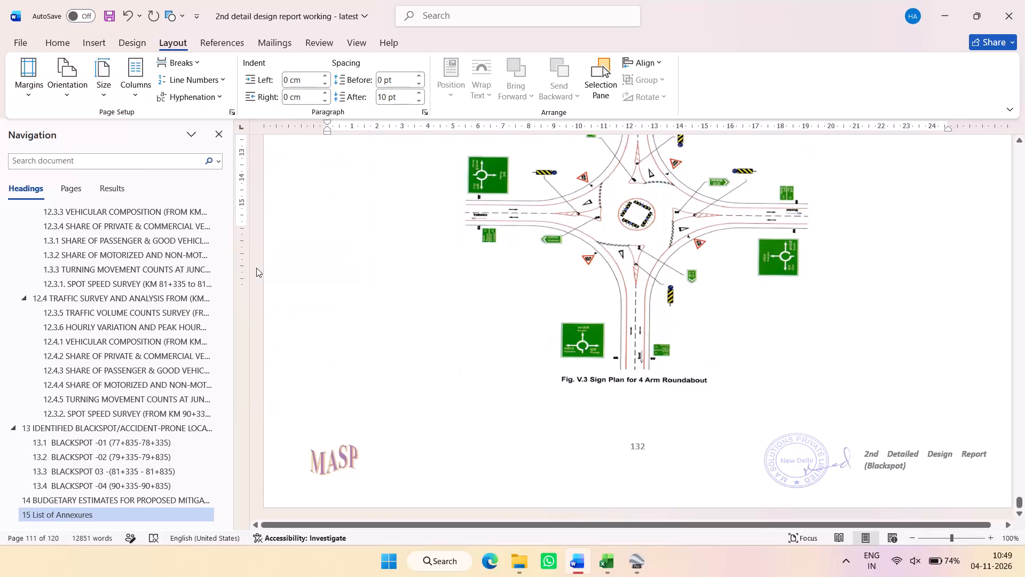
# Delete the blank line above the "Road Studs" caption in the annexures.
pyautogui.scroll(-3, 509, 294)
pyautogui.scroll(-1, 618, 311)
pyautogui.scroll(5, 618, 311)
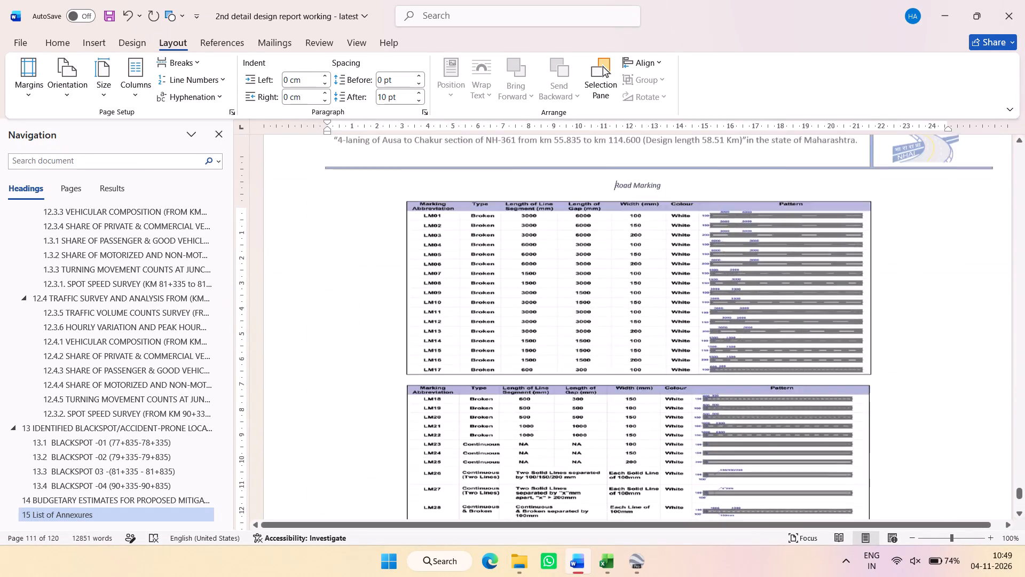
pyautogui.scroll(-11, 618, 311)
pyautogui.scroll(3, 620, 305)
pyautogui.click(645, 249)
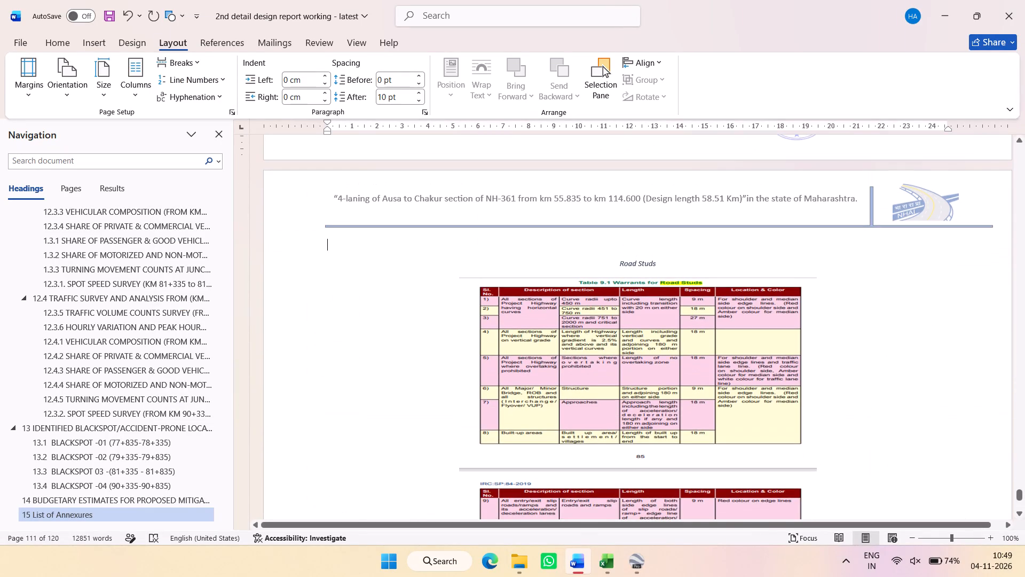
pyautogui.click(615, 254)
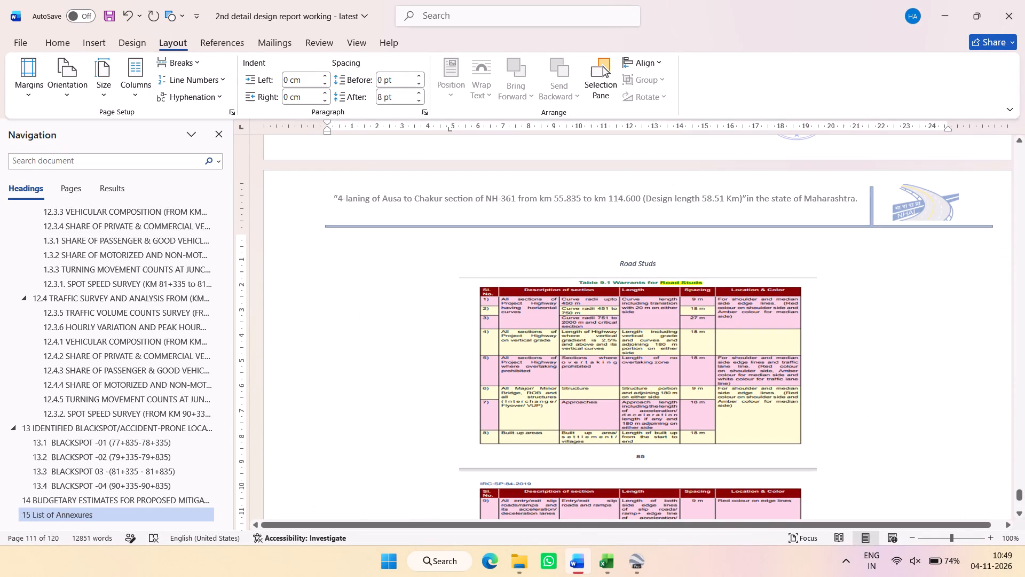
pyautogui.click(612, 260)
pyautogui.click(625, 251)
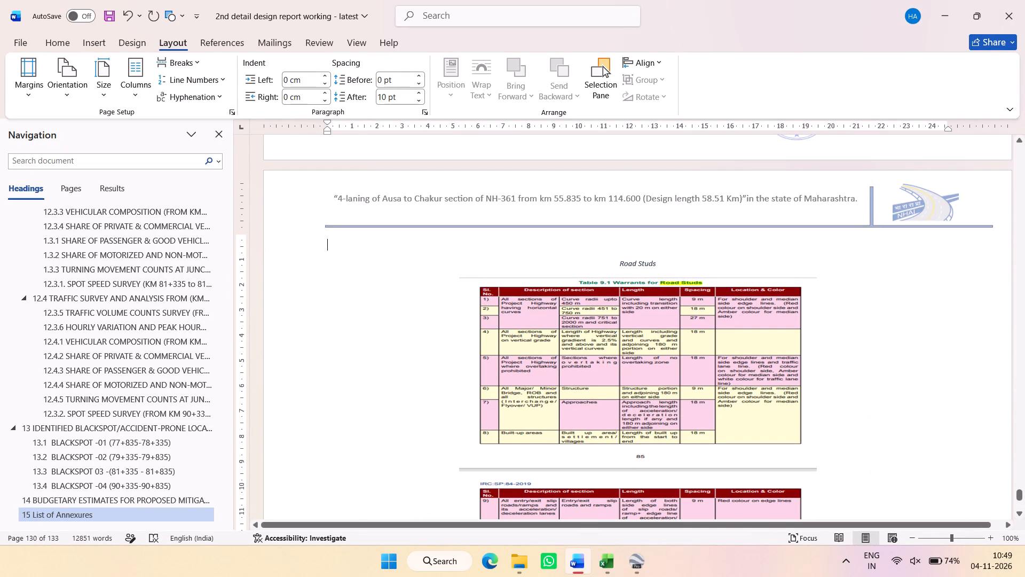
pyautogui.press('Delete')
# Delete the blank line above the "Object Hazard Marker" caption and insert a new line there so the caption starts on the following page.
pyautogui.scroll(4, 625, 251)
pyautogui.scroll(2, 600, 350)
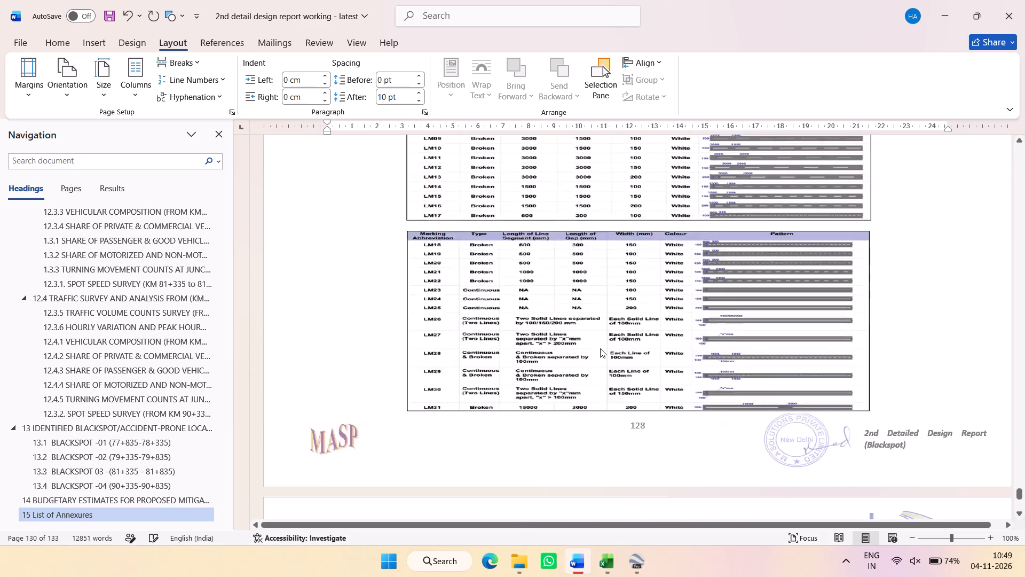
pyautogui.scroll(-4, 600, 348)
pyautogui.scroll(-8, 644, 373)
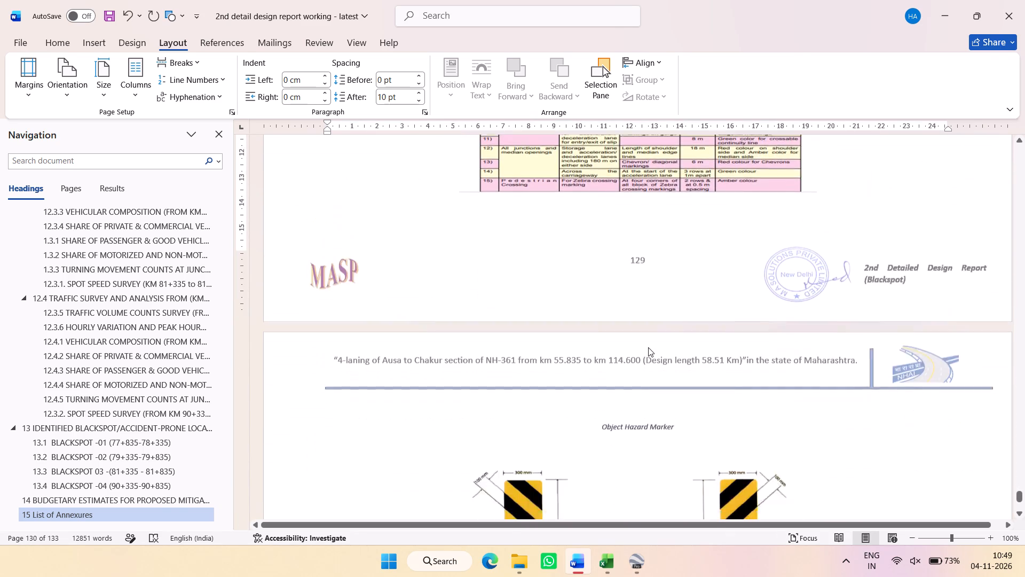
pyautogui.scroll(-1, 648, 347)
pyautogui.click(632, 333)
pyautogui.press('Delete')
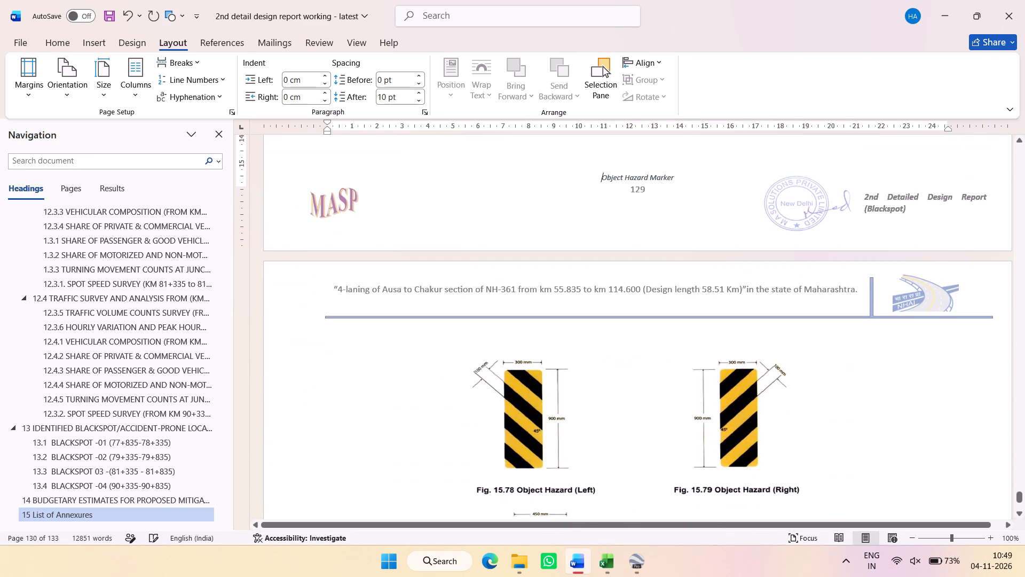
pyautogui.press('Return')
# Delete the blank line above the "Sign Plan for Roundabout" caption.
pyautogui.scroll(-8, 635, 326)
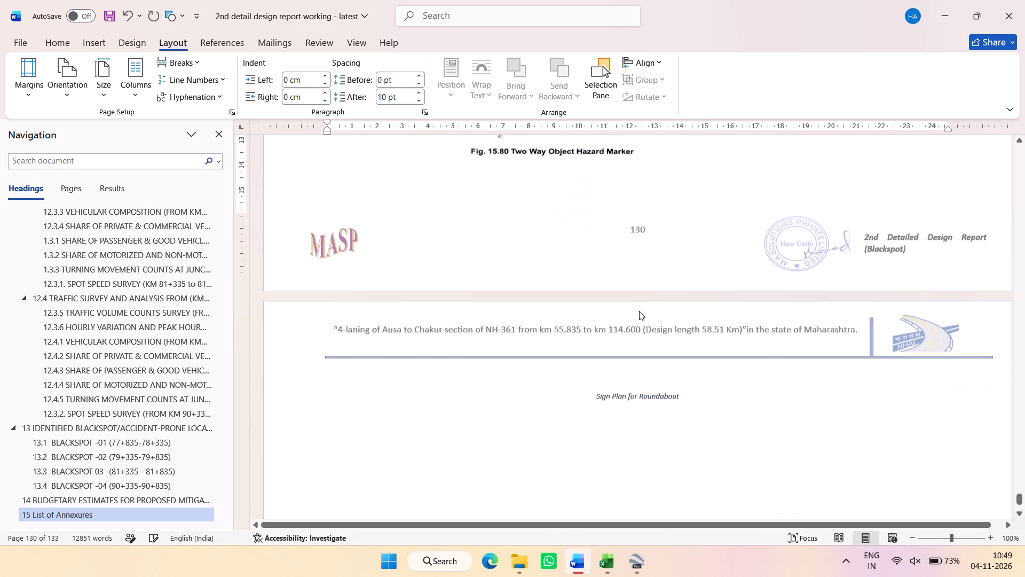
pyautogui.click(622, 352)
pyautogui.press('Delete')
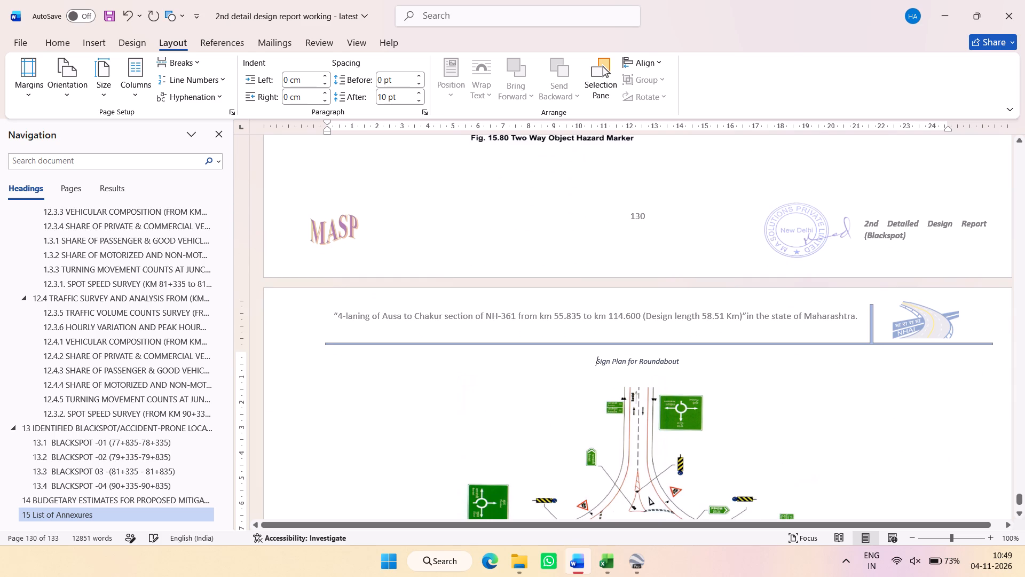
# Remove the empty page at the end of the report, after the "Sign Plan for 4 Arm Roundabout" figure.
pyautogui.scroll(-10, 598, 269)
pyautogui.click(607, 272)
pyautogui.scroll(-7, 607, 272)
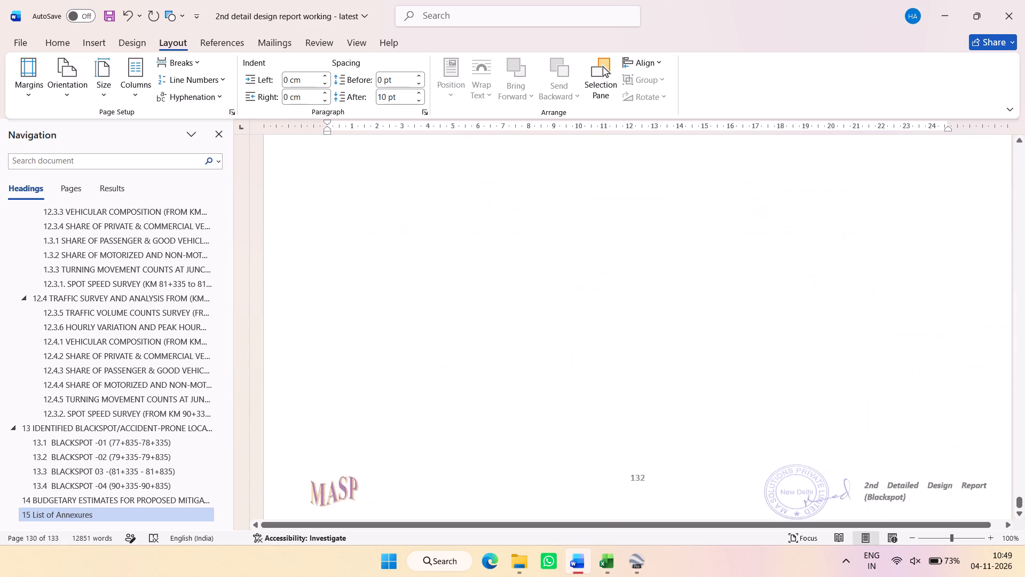
pyautogui.scroll(-3, 606, 271)
pyautogui.scroll(2, 606, 269)
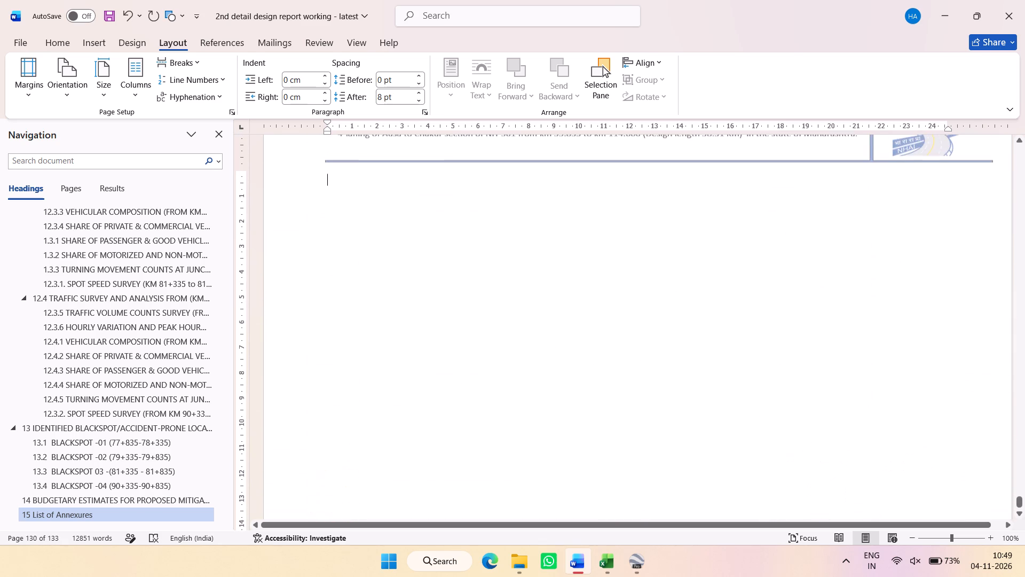
pyautogui.click(598, 287)
pyautogui.press('BackSpace')
pyautogui.scroll(-13, 598, 286)
pyautogui.scroll(12, 602, 277)
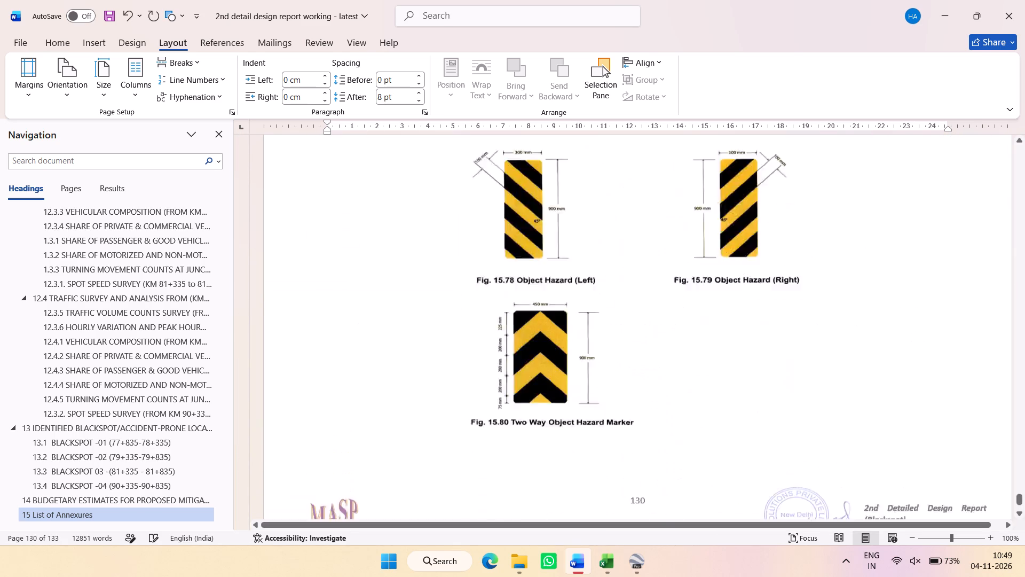
pyautogui.scroll(-13, 602, 277)
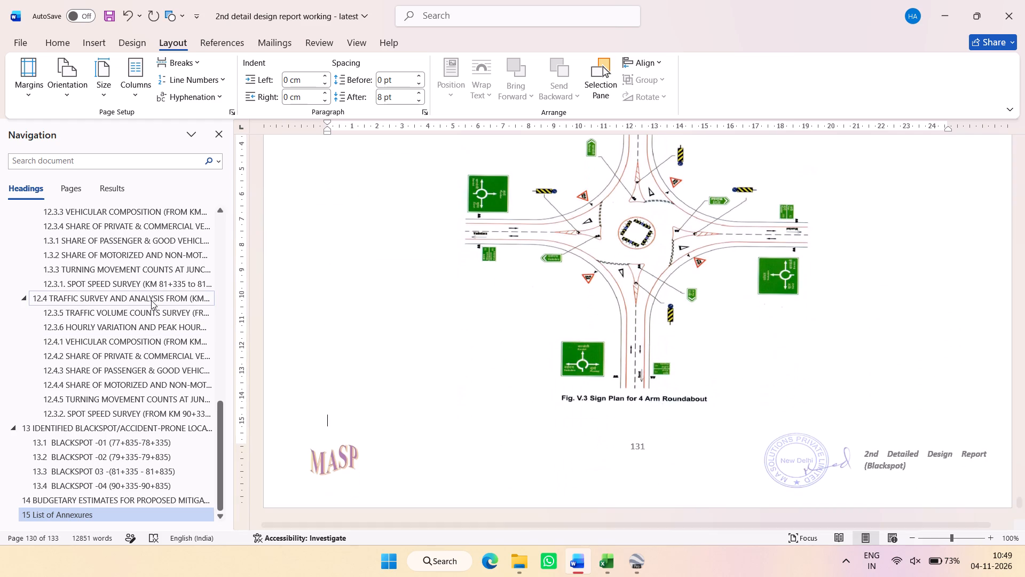
# Go to section 13 on identified blackspot locations and save the report.
pyautogui.click(115, 427)
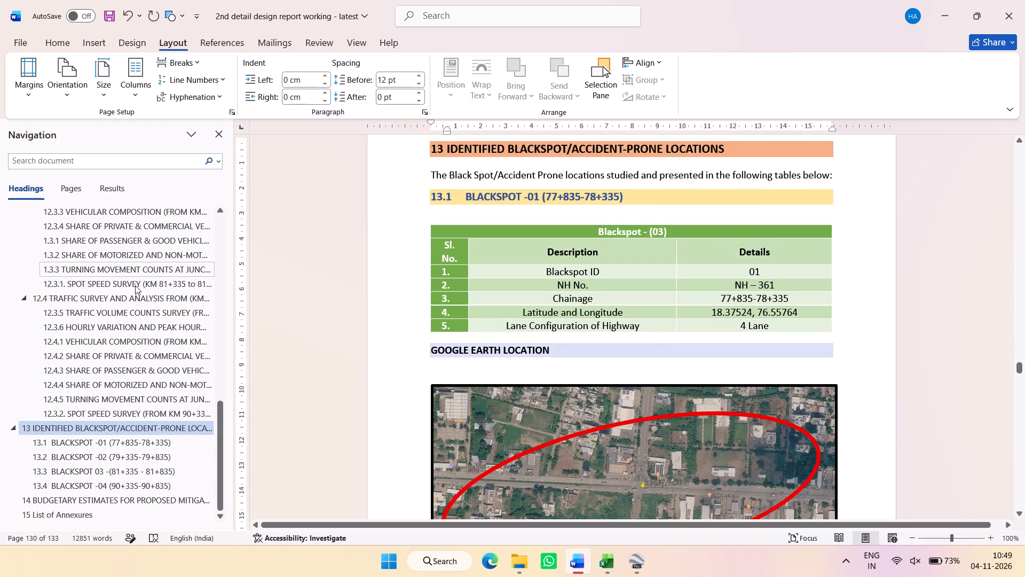
pyautogui.scroll(12, 133, 288)
pyautogui.tripleClick(108, 10)
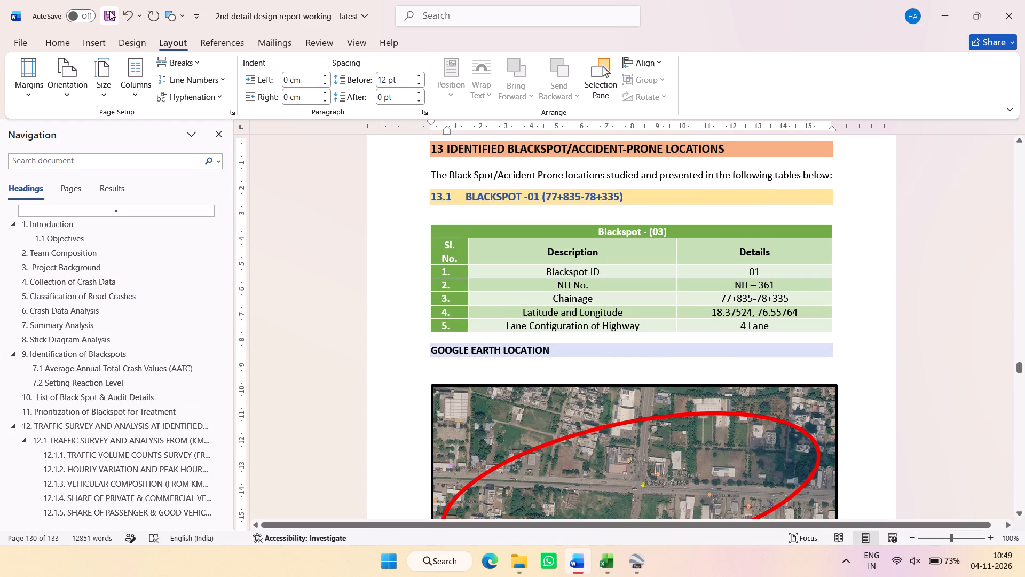
pyautogui.click(109, 11)
# Review the Blackspot-01 pages in section 13 and the traffic survey sections 12.4.5 and 12.1.1.
pyautogui.scroll(-7, 665, 276)
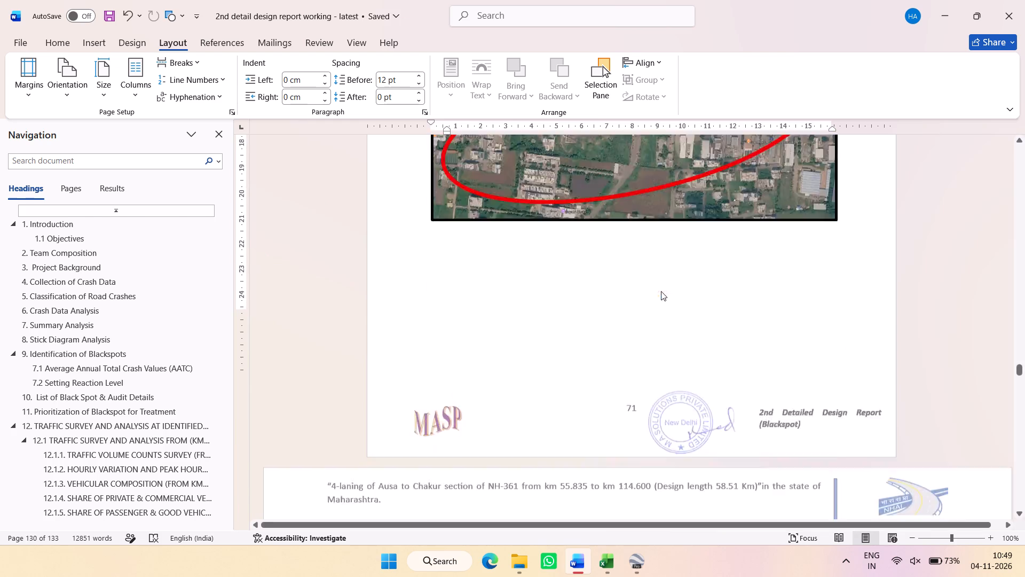
pyautogui.scroll(-8, 661, 286)
pyautogui.scroll(-18, 663, 272)
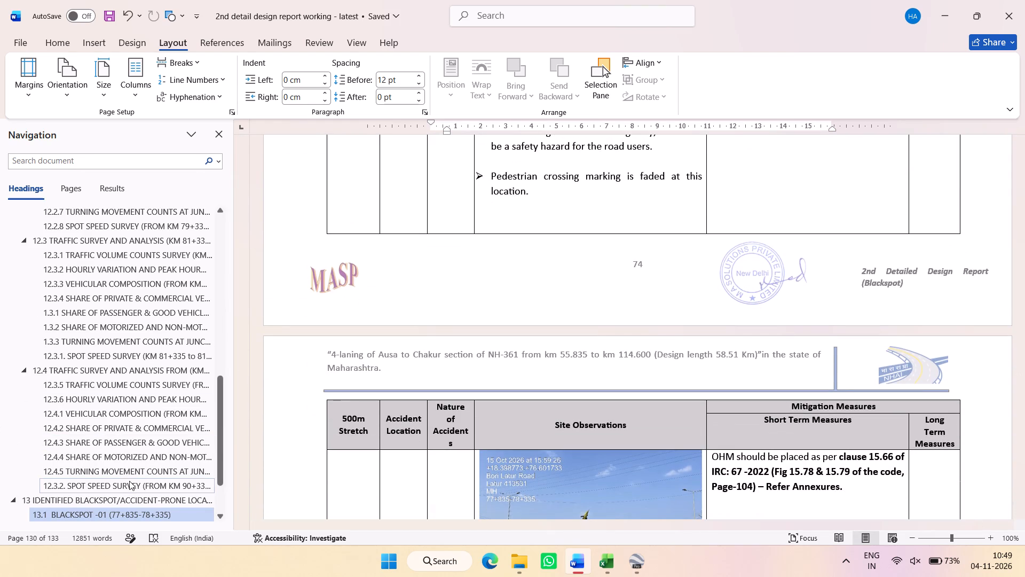
pyautogui.click(130, 477)
pyautogui.scroll(5, 137, 385)
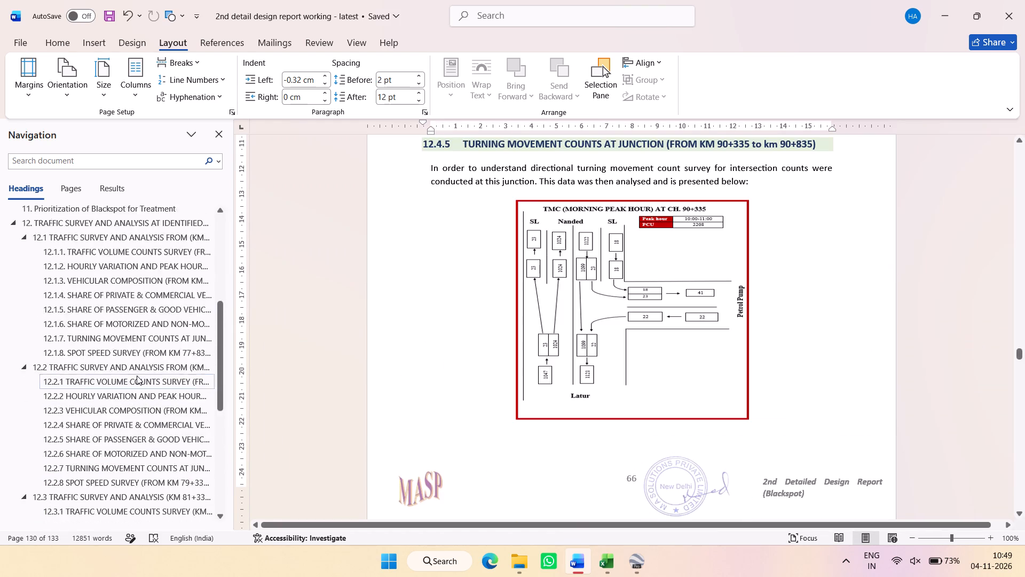
pyautogui.scroll(2, 137, 376)
pyautogui.click(100, 441)
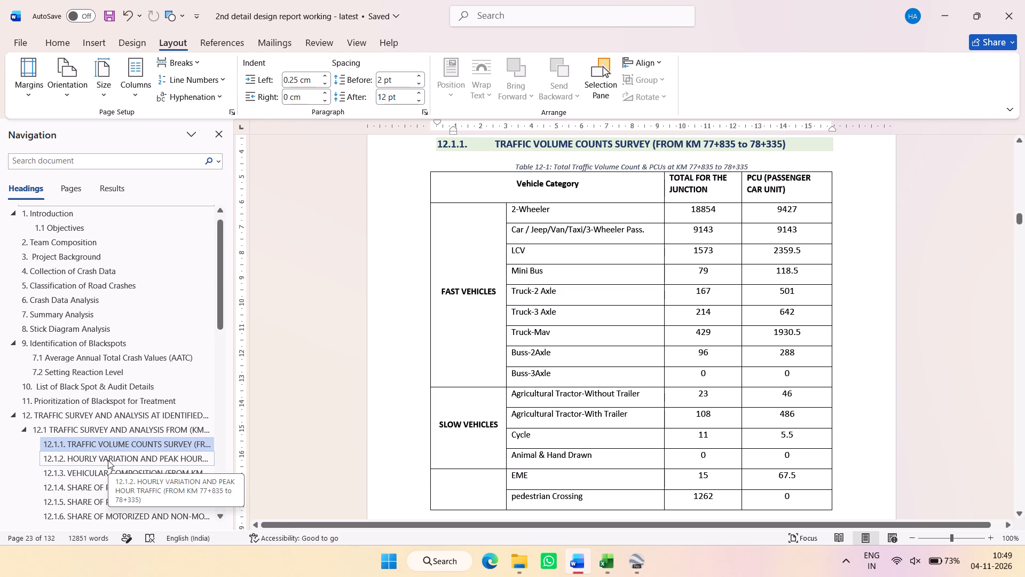
# Open the "Accident data analysis- londhali talegaon- with collison diagram of BS" workbook from the Updated subfolder of the Amrawati folder on the desktop.
pyautogui.click(1024, 547)
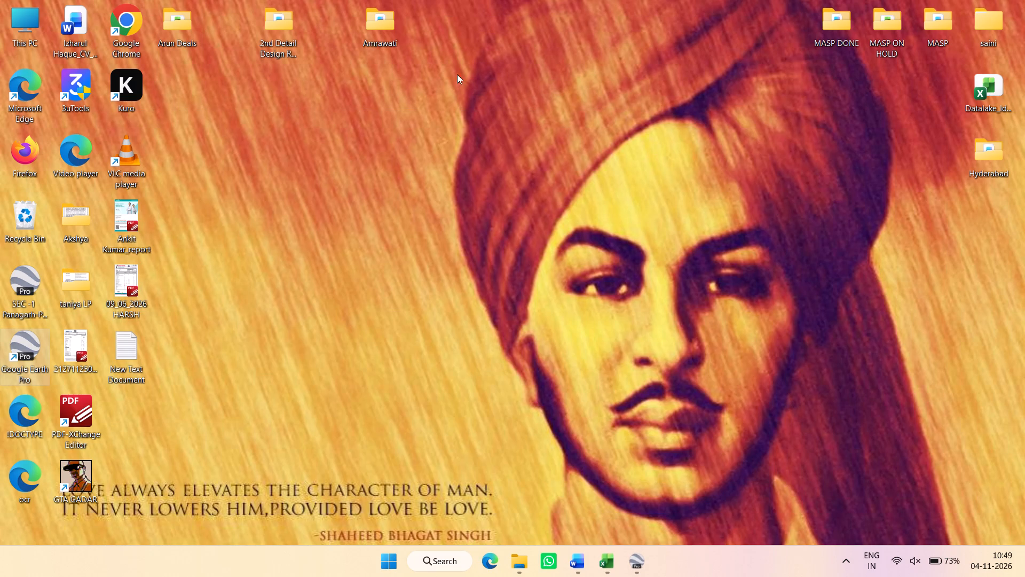
pyautogui.click(396, 36)
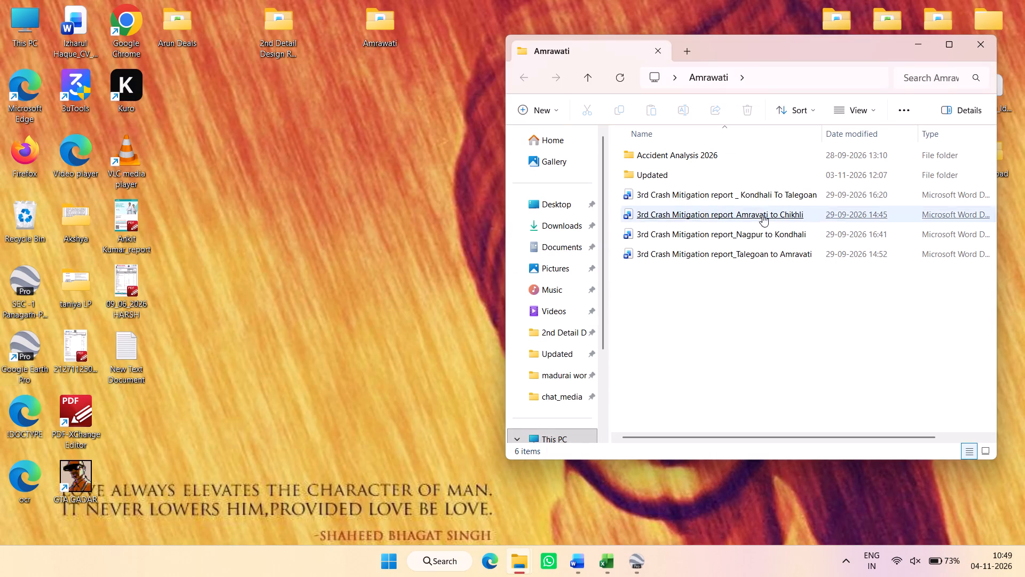
pyautogui.click(711, 180)
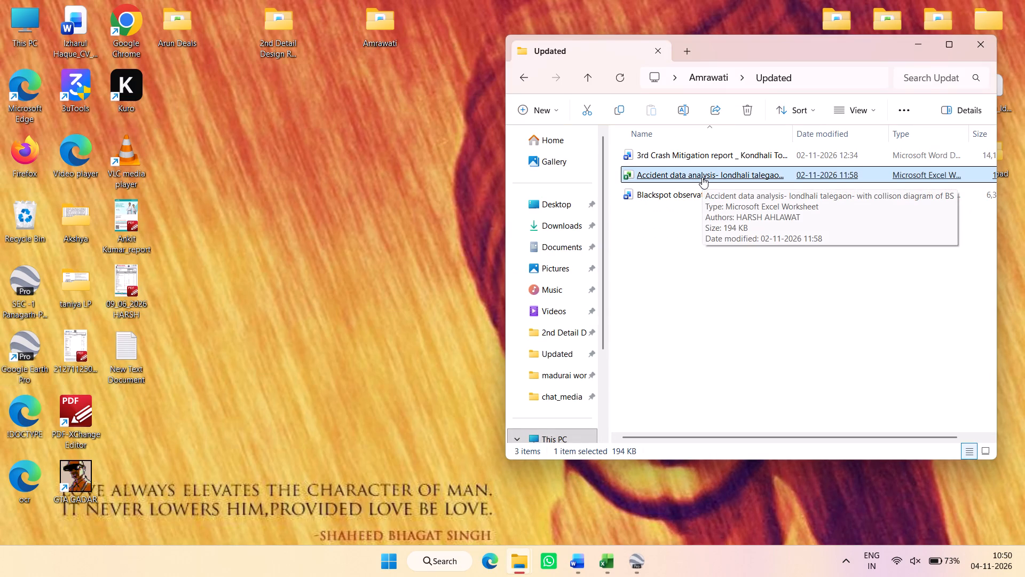
pyautogui.click(702, 177)
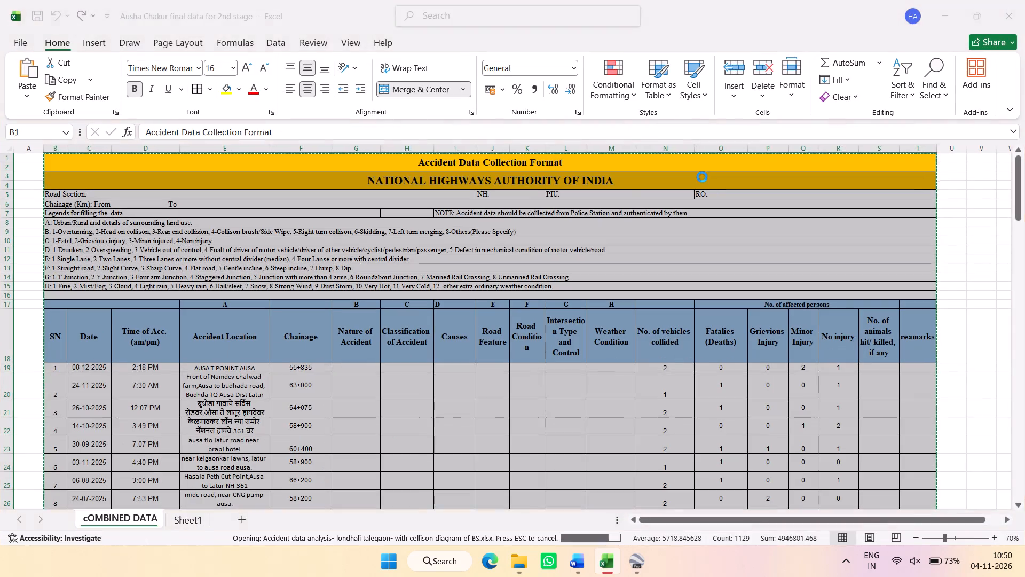
# Examine the accident table and its nature-of-accident symbols on the "Collision diagram" sheet.
pyautogui.click(459, 538)
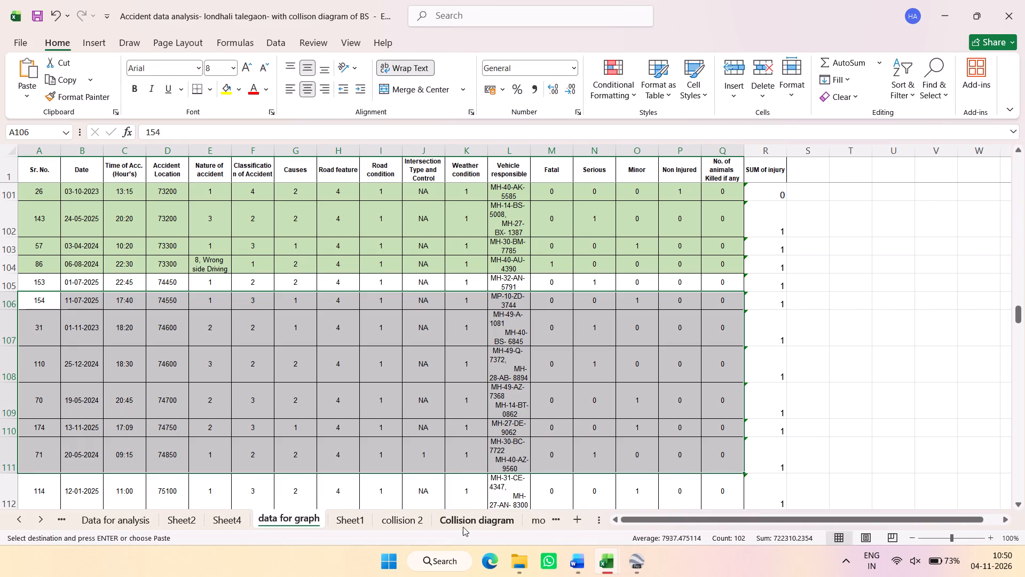
pyautogui.click(463, 527)
pyautogui.scroll(3, 182, 450)
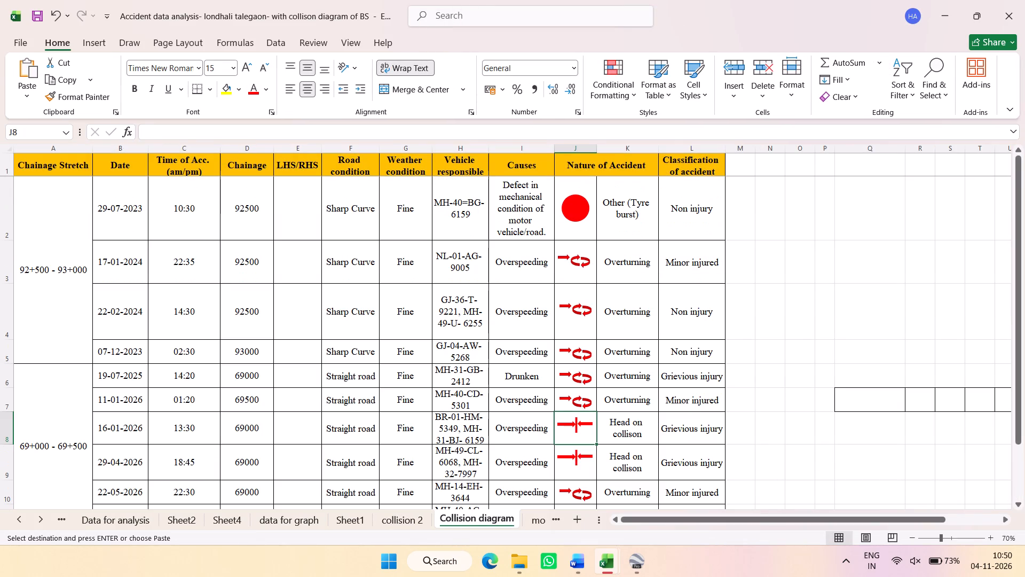
pyautogui.click(739, 527)
pyautogui.moveTo(734, 520); pyautogui.dragTo(716, 519)
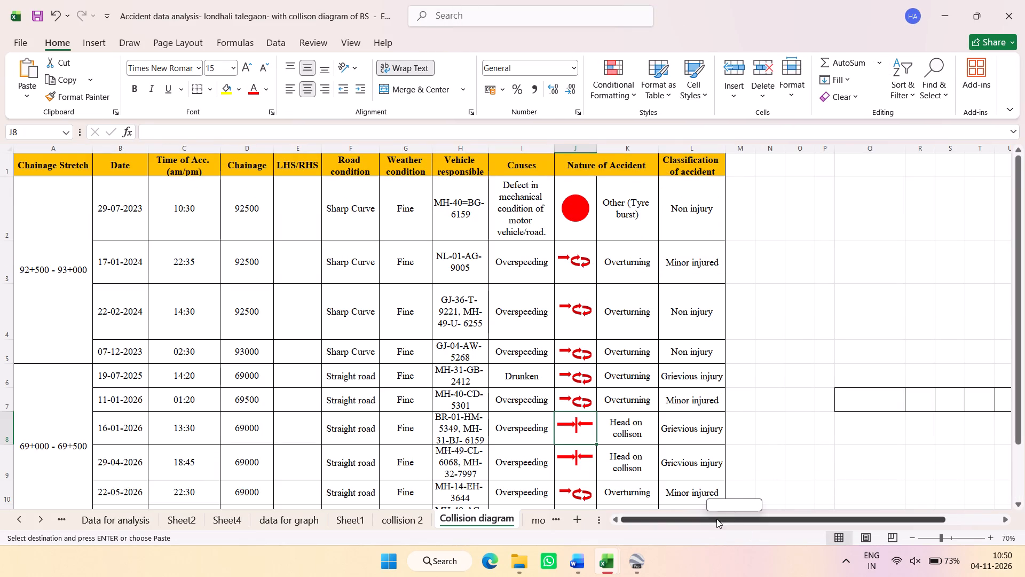
pyautogui.moveTo(716, 519); pyautogui.dragTo(657, 510)
pyautogui.scroll(-1, 375, 338)
pyautogui.scroll(1, 403, 315)
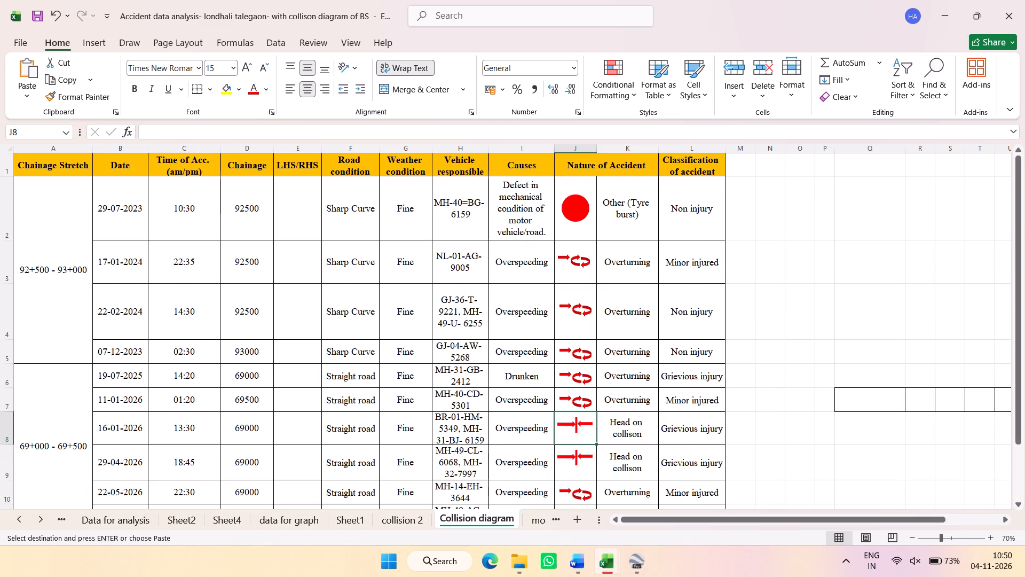
pyautogui.scroll(-1, 201, 370)
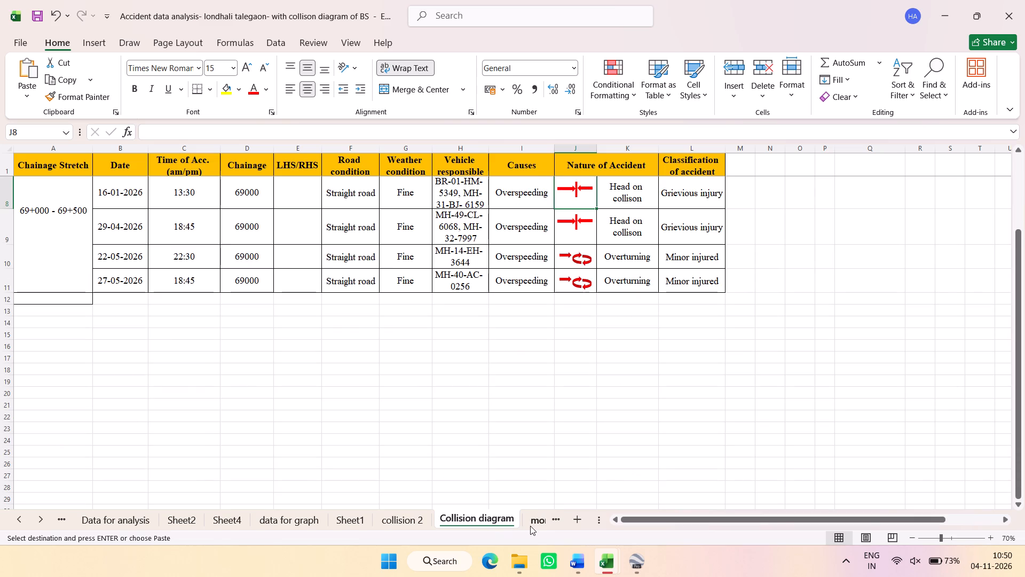
pyautogui.scroll(1, 714, 367)
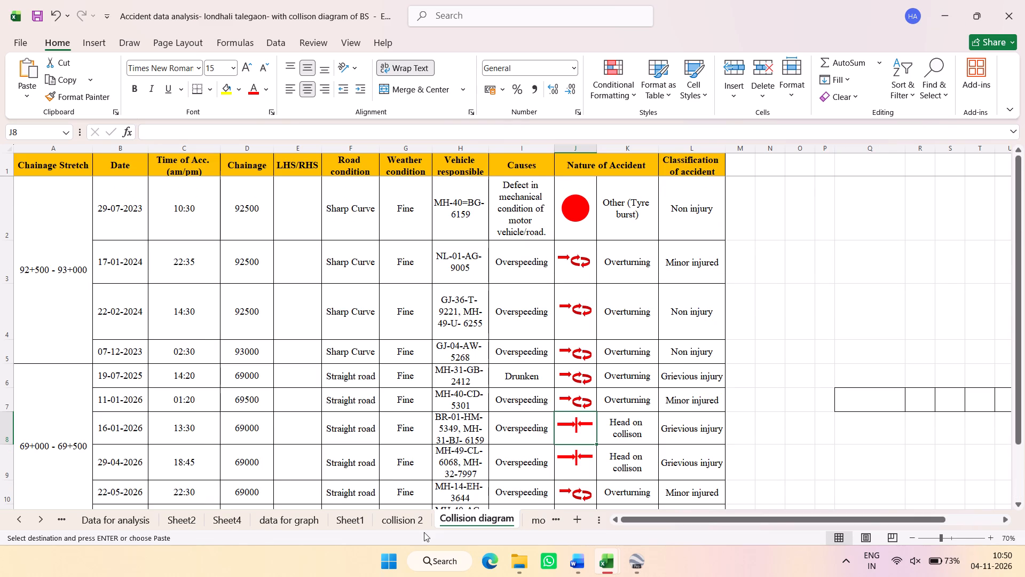
# Examine both accident tables and their nature-of-accident symbols on the "collision 2" sheet.
pyautogui.click(406, 526)
pyautogui.scroll(5, 299, 352)
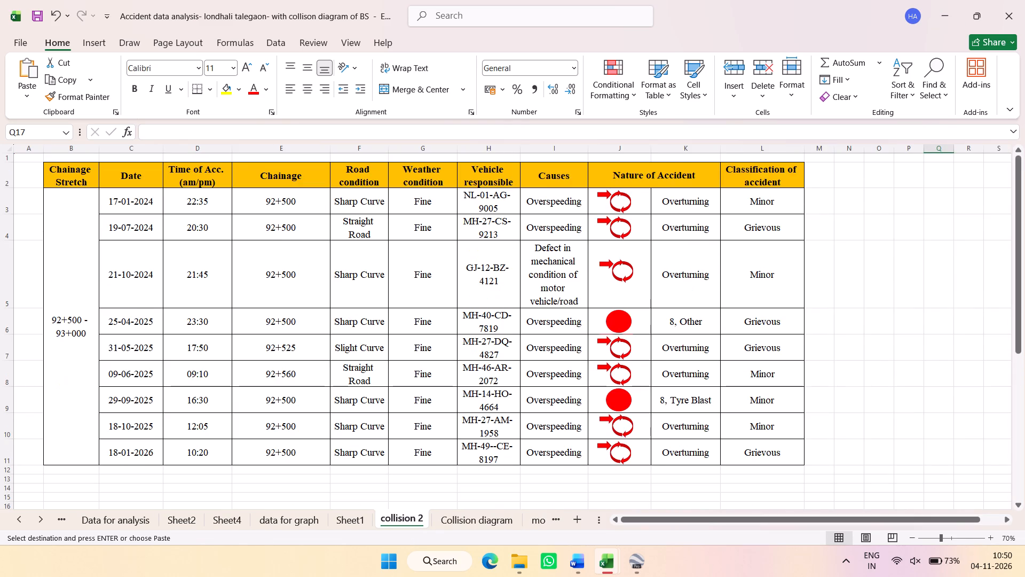
pyautogui.scroll(-3, 299, 352)
pyautogui.scroll(1, 299, 352)
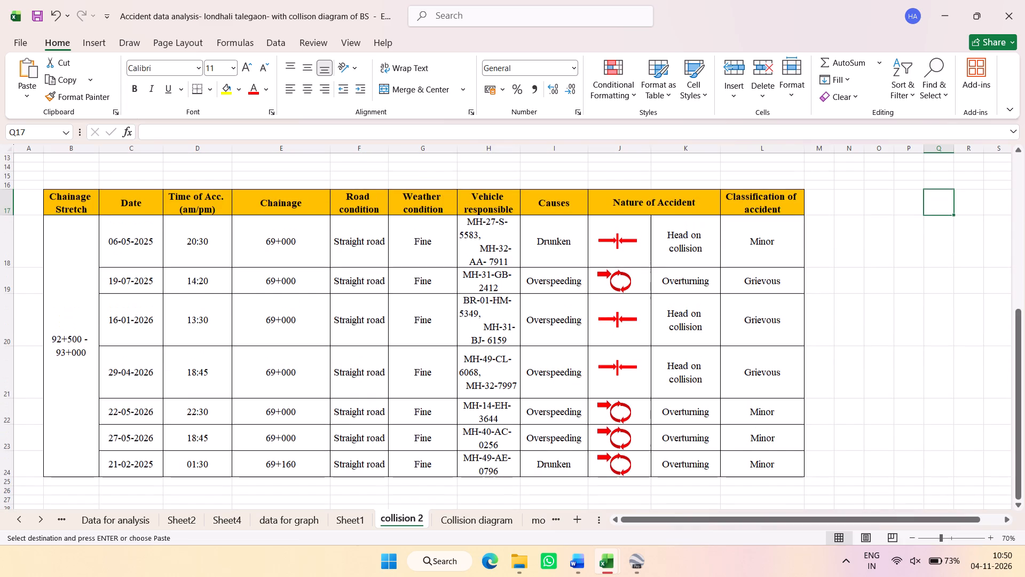
pyautogui.scroll(3, 299, 352)
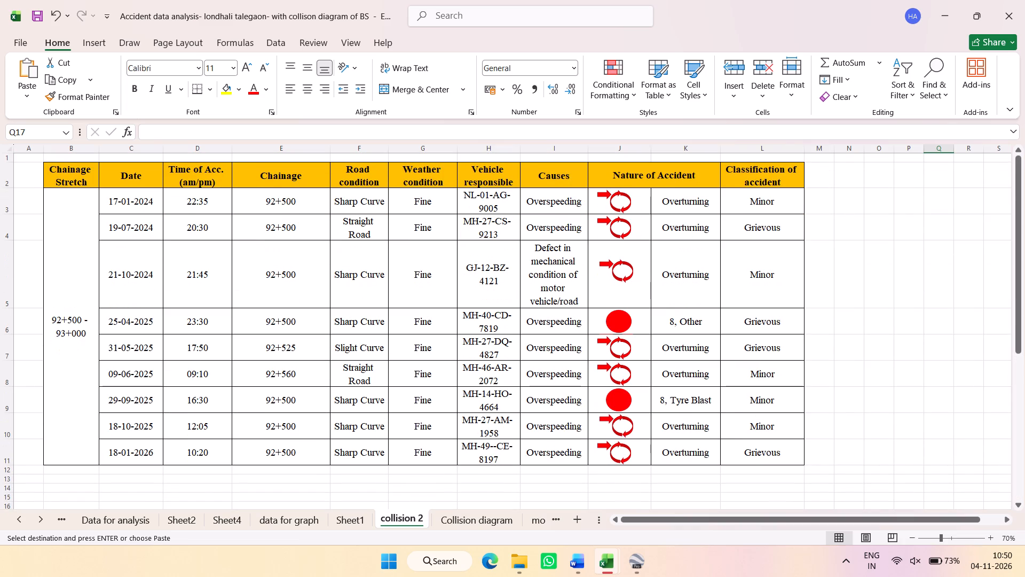
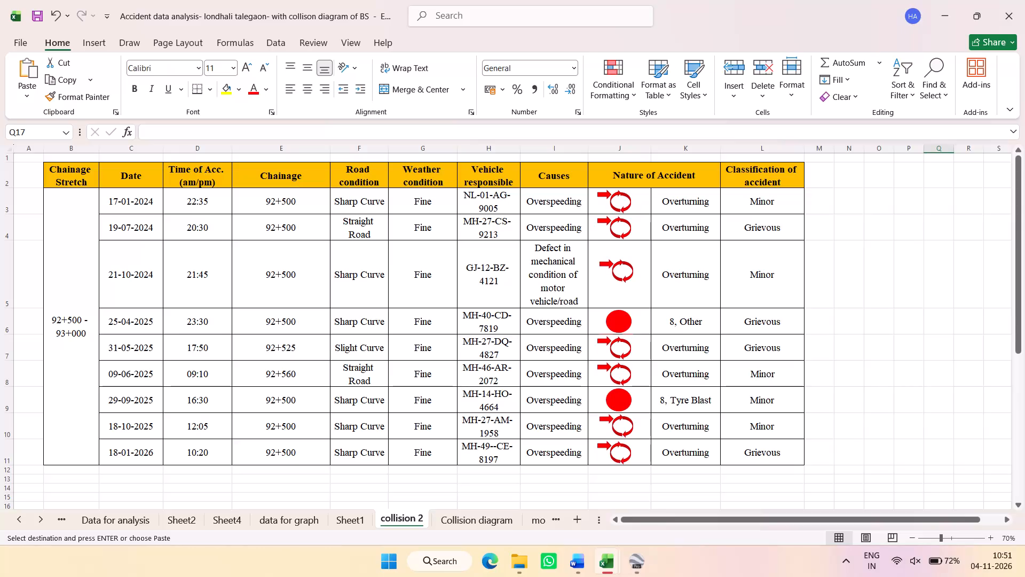
# Compare the filtered accident records on "Sheet1" with the accident tables on the "collision 2" sheet.
pyautogui.scroll(-4, 124, 342)
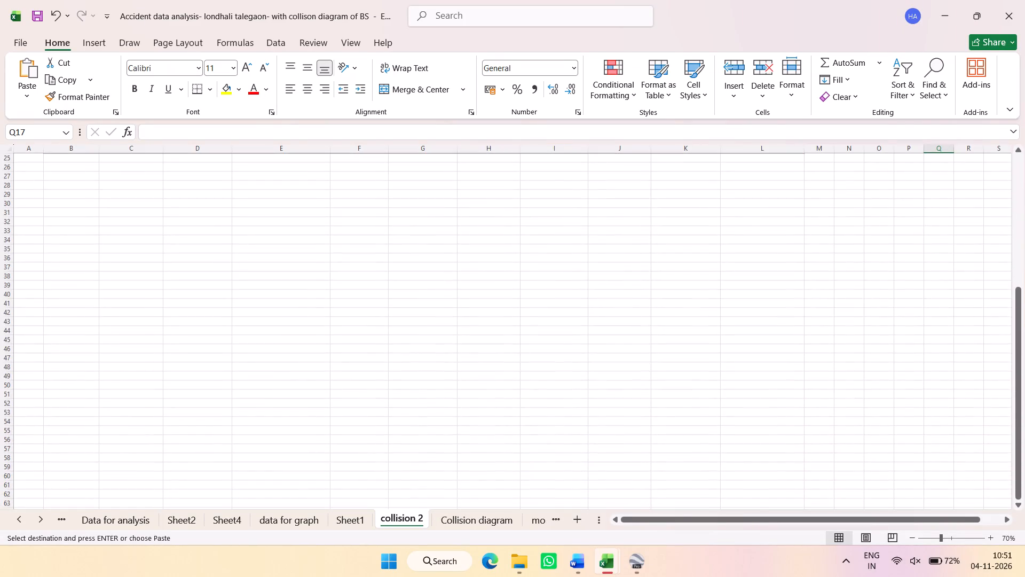
pyautogui.click(334, 519)
pyautogui.scroll(1, 321, 454)
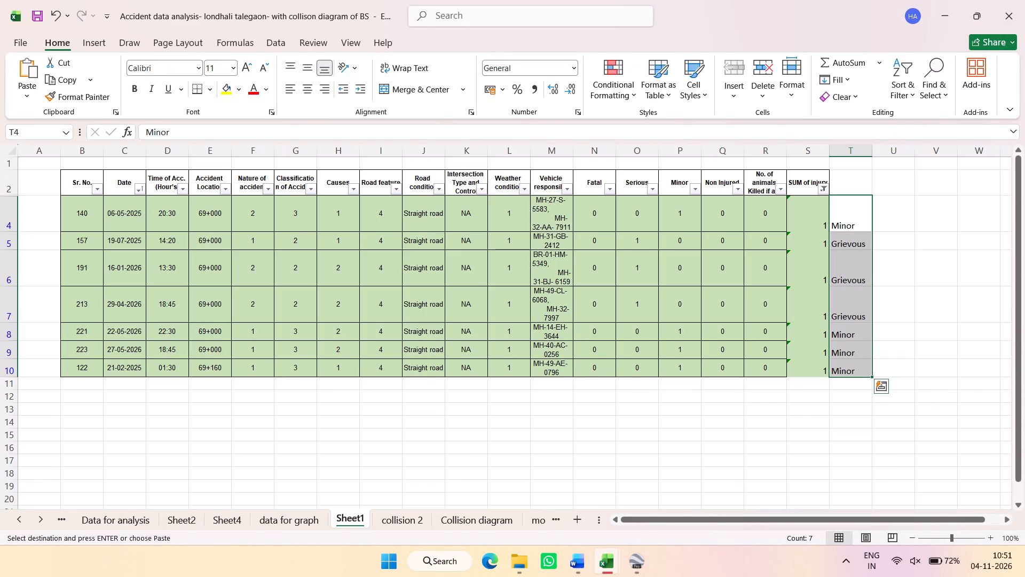
pyautogui.scroll(2, 321, 454)
pyautogui.click(407, 528)
pyautogui.scroll(8, 370, 453)
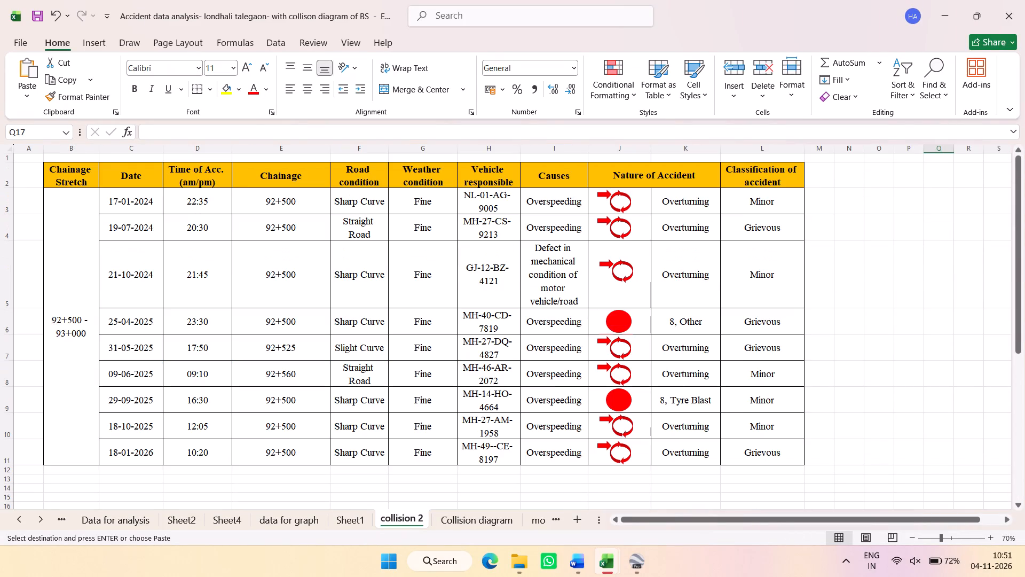
pyautogui.scroll(1, 370, 453)
pyautogui.scroll(-2, 313, 372)
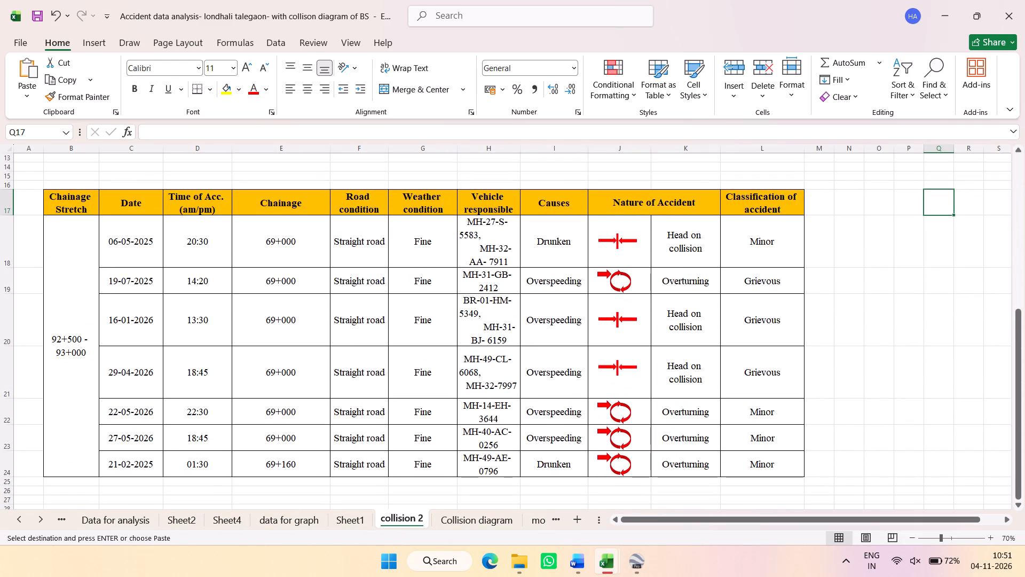
# Select the merged chainage stretch cell of the second accident table on the "collision 2" sheet.
pyautogui.click(72, 366)
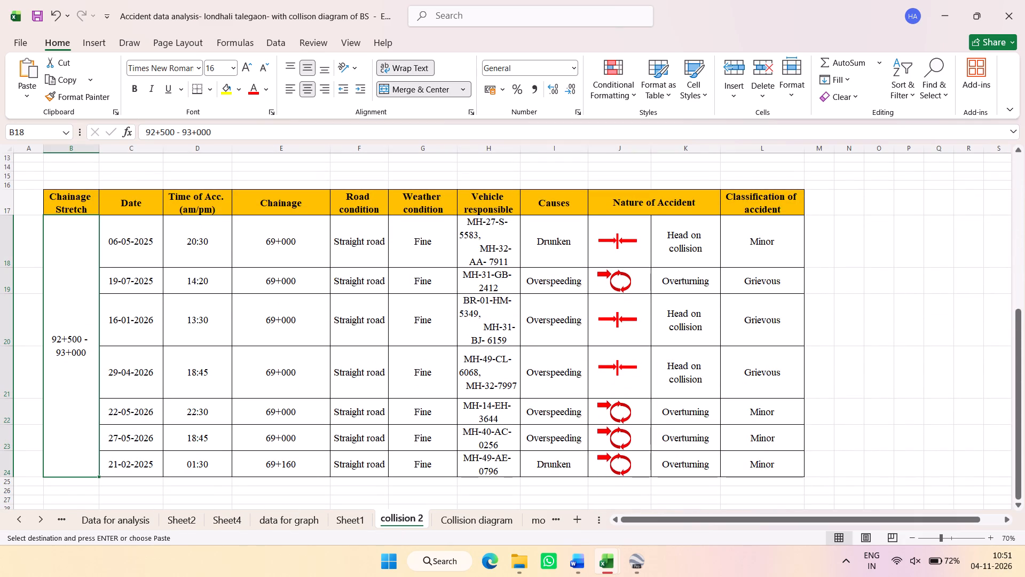
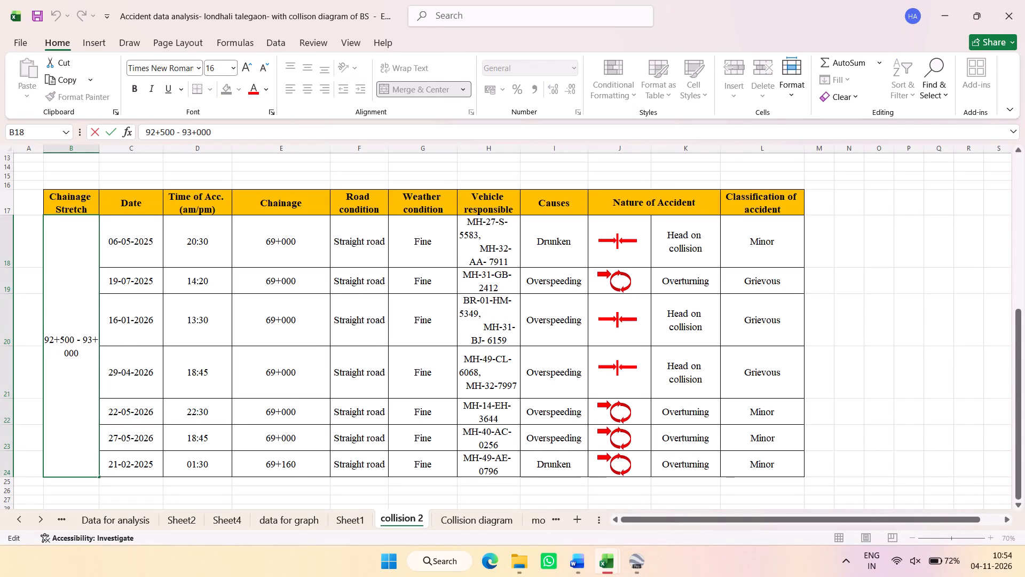
# Replace the chainage stretch of the second accident table on the "collision 2" sheet with 69+000-69+500.
pyautogui.moveTo(78, 354); pyautogui.dragTo(46, 340)
pyautogui.write('69+000')
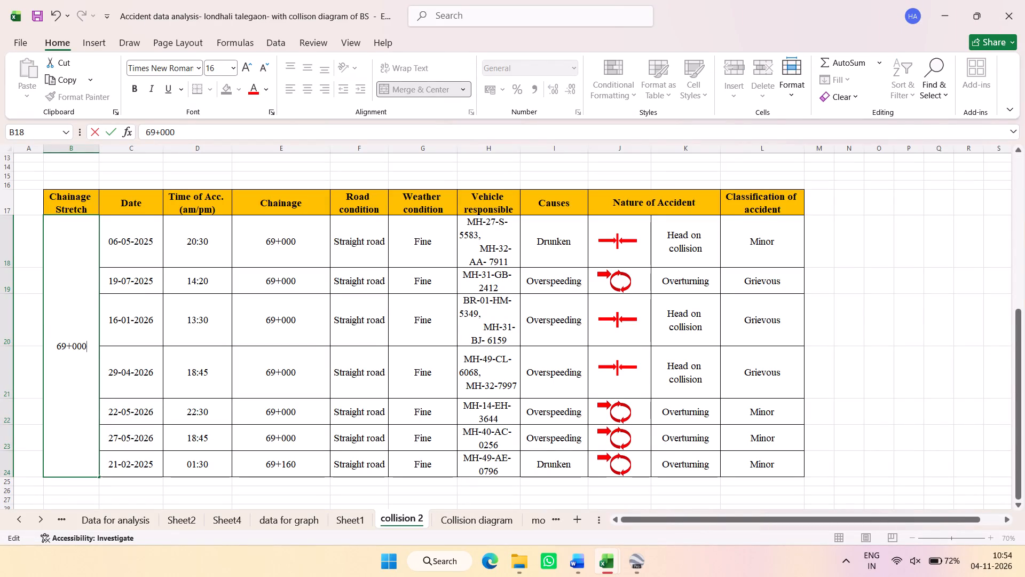
pyautogui.write('-69+500')
pyautogui.press('Return')
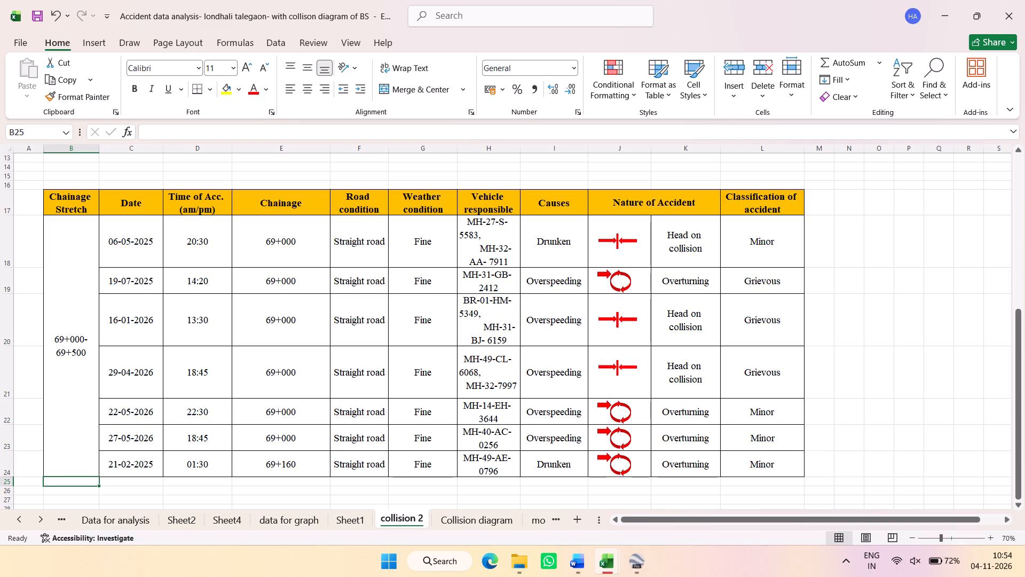
# Capture a screen snip of the whole 69+000-69+500 accident table, from its header row to the 21-02-2025 record.
pyautogui.click(919, 235)
pyautogui.press('Print')
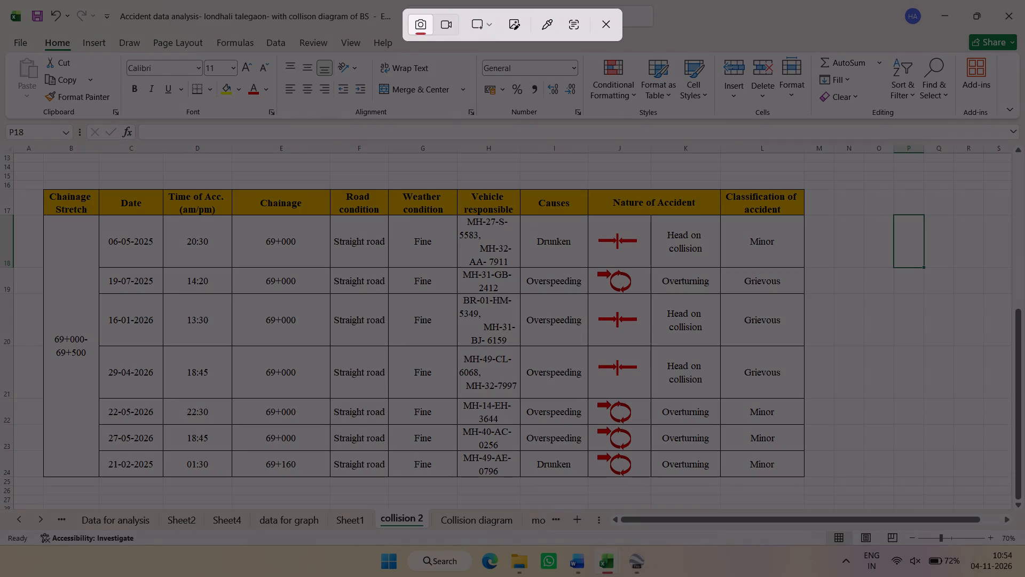
pyautogui.click(807, 187)
pyautogui.moveTo(806, 188); pyautogui.dragTo(39, 472)
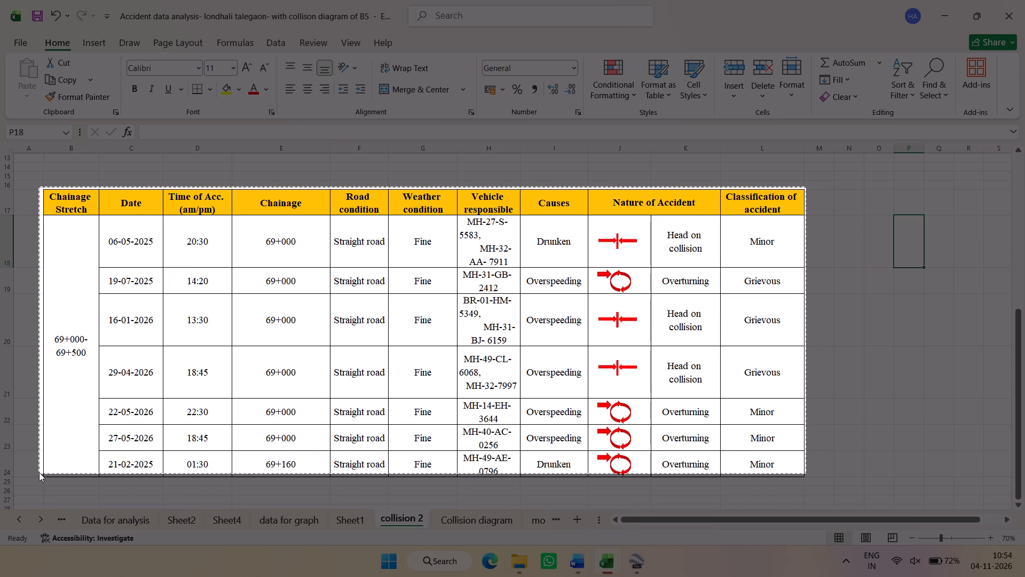
pyautogui.moveTo(39, 472); pyautogui.dragTo(41, 478)
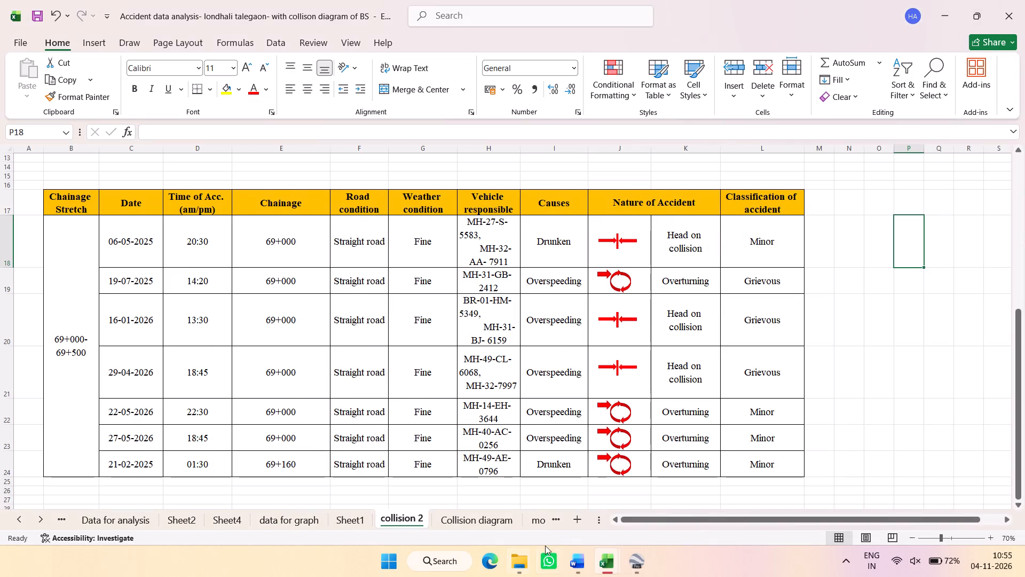
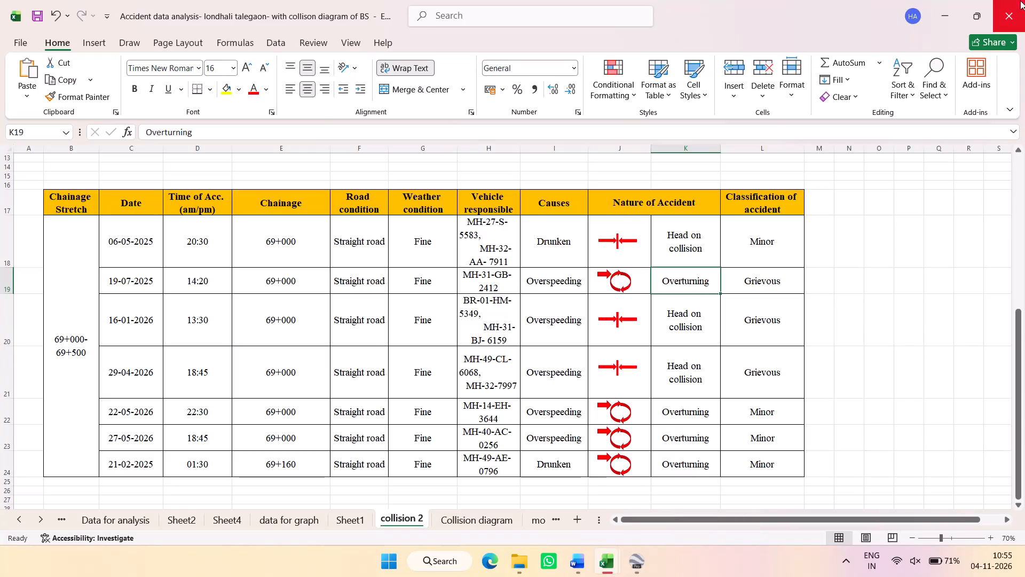
# Close the accident data analysis workbook, saving its changes.
pyautogui.click(1010, 2)
pyautogui.click(491, 301)
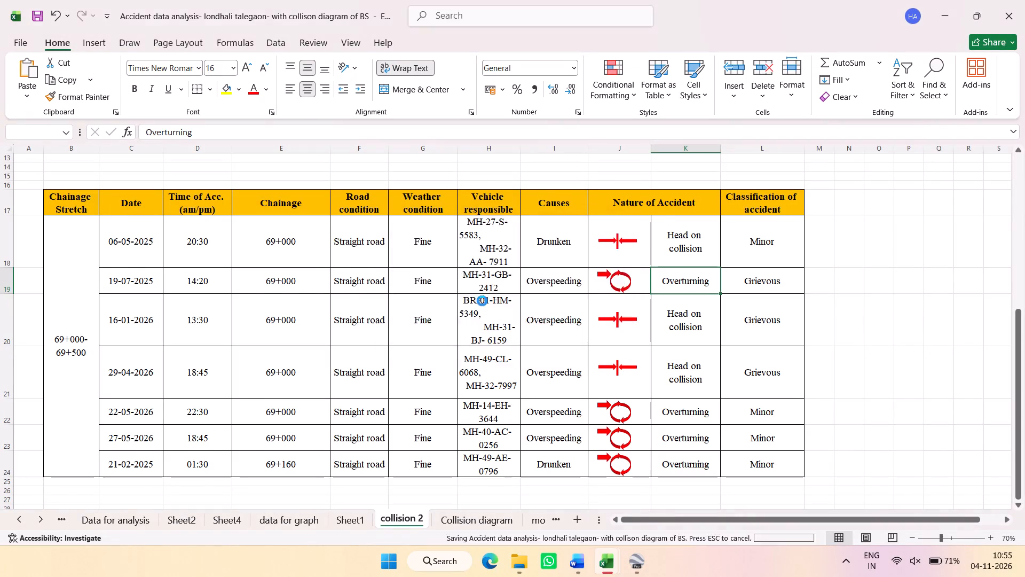
# Switch to the 2nd detail design report in Word and examine section 11's blackspot prioritization and section 14's budgetary estimates.
pyautogui.click(594, 566)
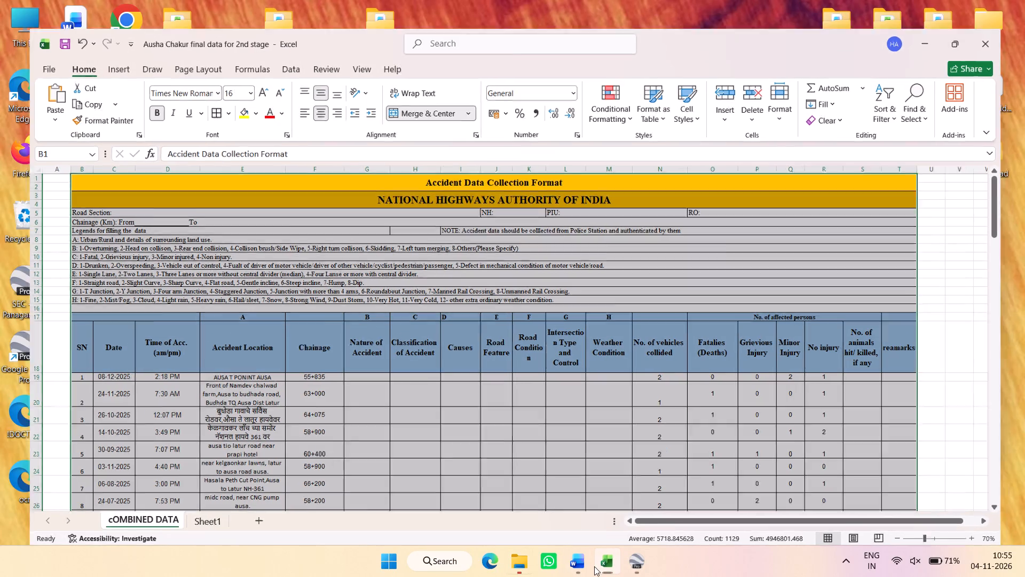
pyautogui.click(581, 565)
pyautogui.scroll(-2, 465, 330)
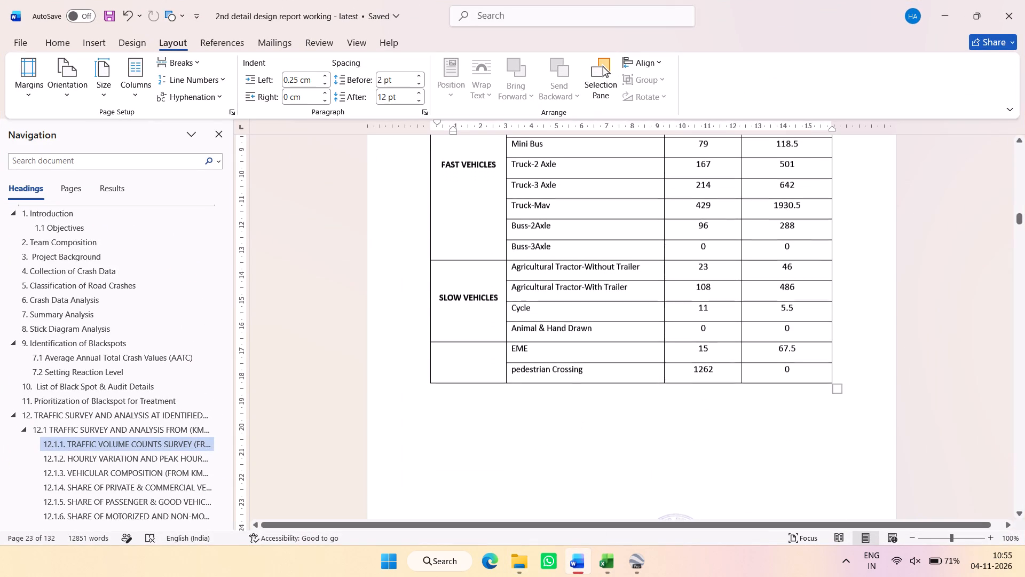
pyautogui.click(105, 406)
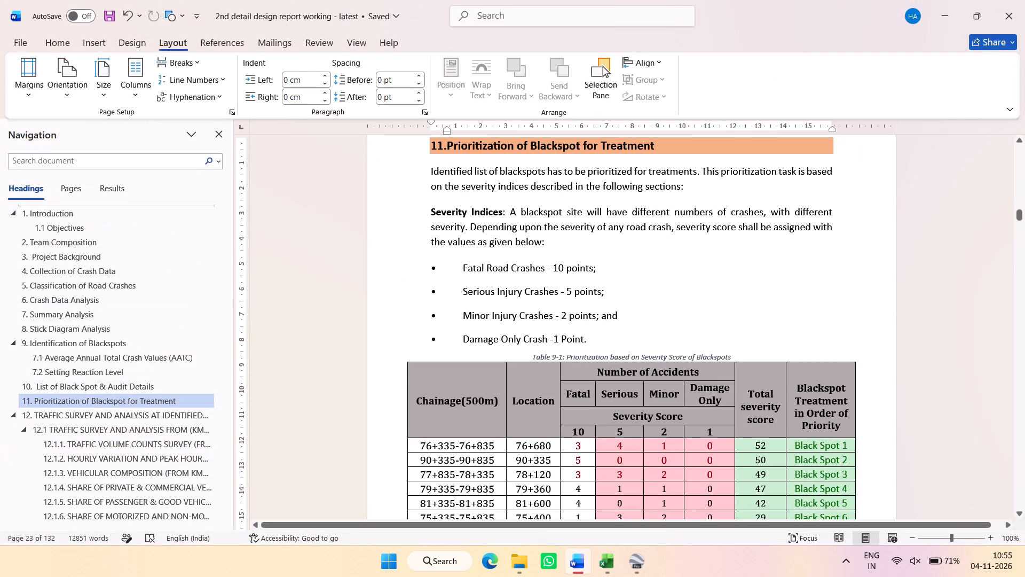
pyautogui.scroll(-10, 119, 505)
pyautogui.click(103, 503)
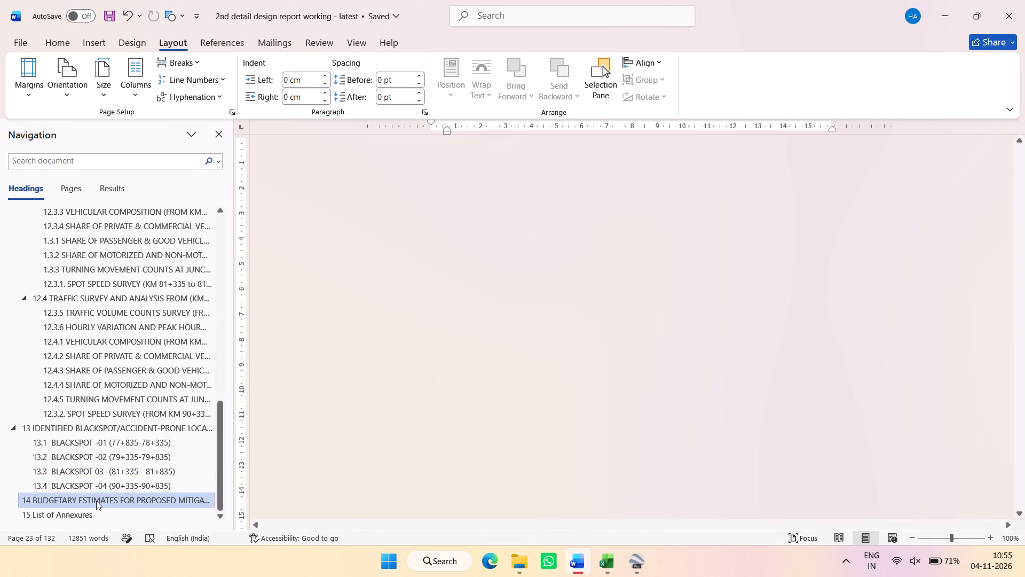
pyautogui.scroll(-5, 758, 384)
pyautogui.scroll(-20, 767, 380)
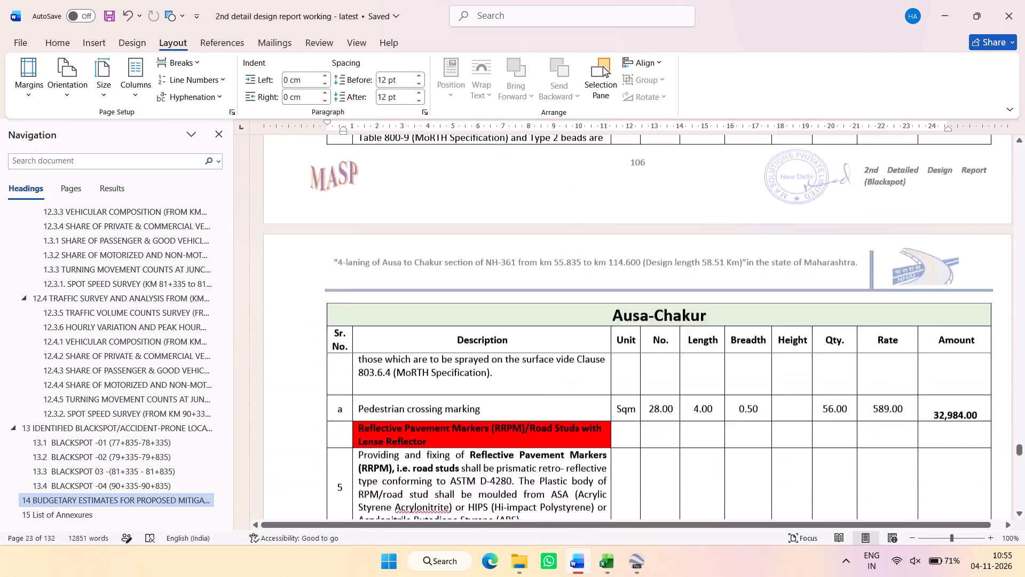
pyautogui.scroll(-7, 769, 379)
pyautogui.scroll(2, 770, 378)
pyautogui.scroll(-16, 772, 377)
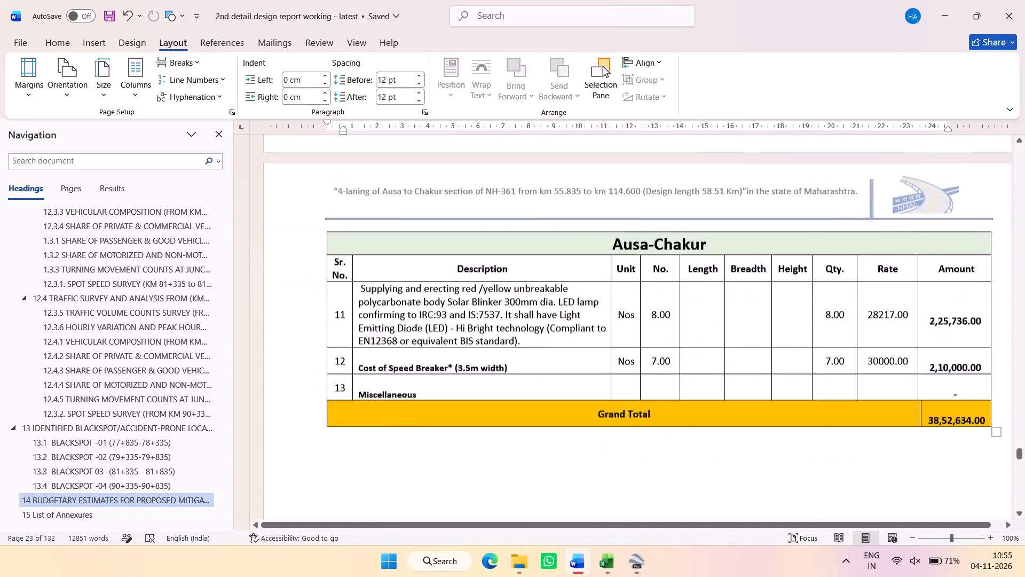
pyautogui.scroll(-3, 780, 369)
pyautogui.scroll(8, 811, 314)
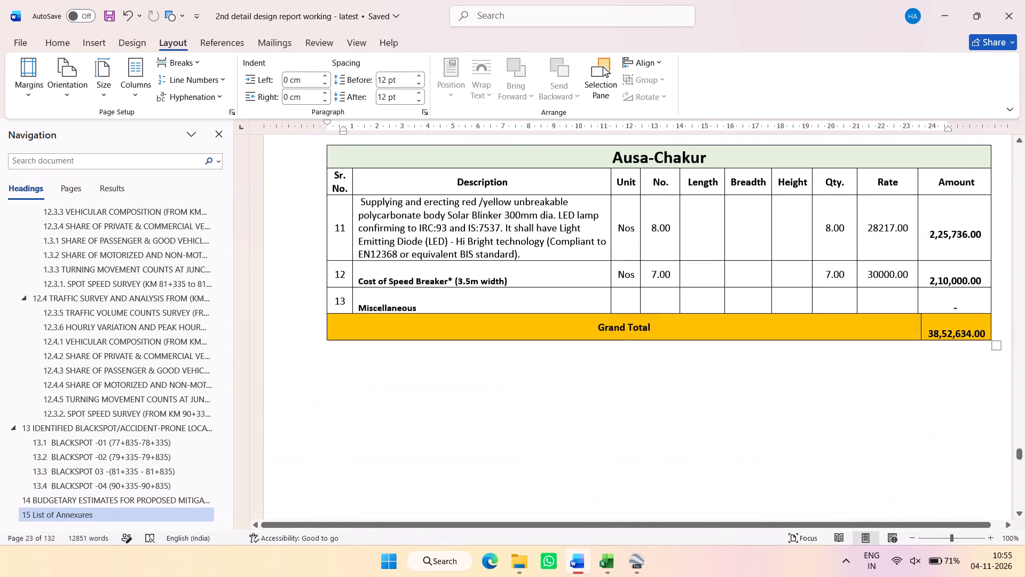
pyautogui.scroll(-1, 855, 375)
pyautogui.moveTo(940, 323); pyautogui.dragTo(825, 233)
pyautogui.click(819, 339)
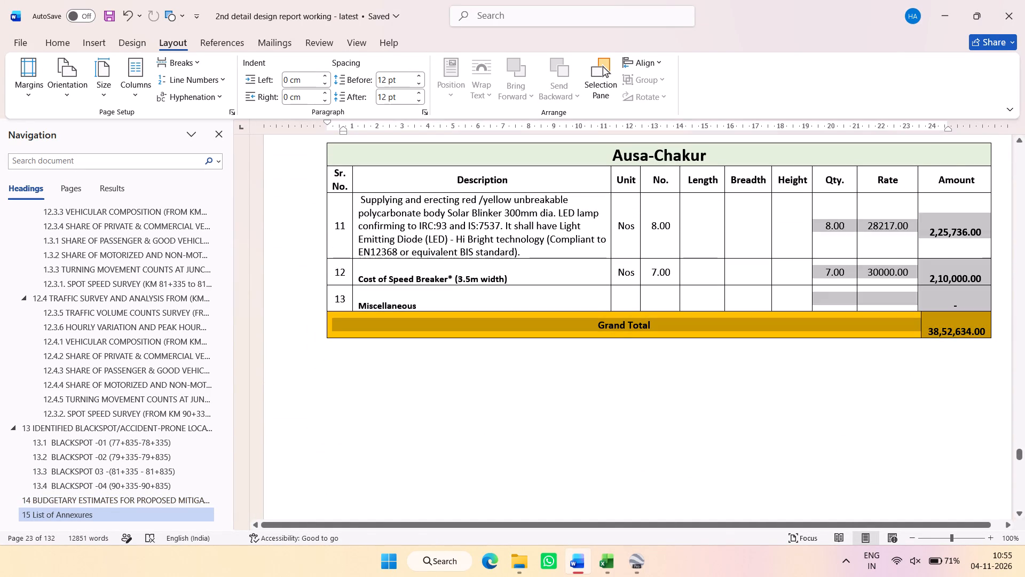
# Look back through section 13's site observations and mitigation measures for the identified blackspots.
pyautogui.scroll(20, 479, 310)
pyautogui.scroll(7, 479, 310)
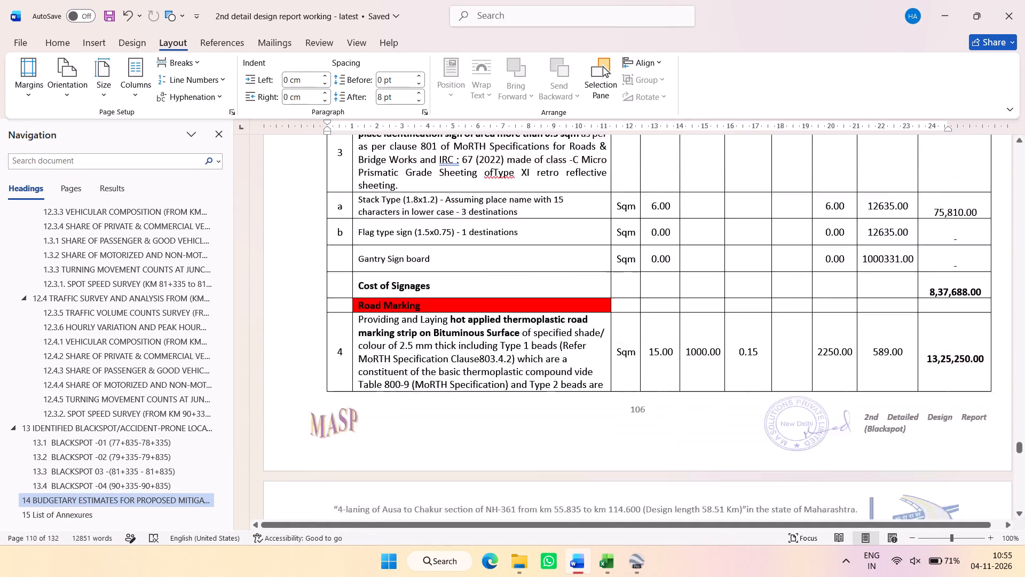
pyautogui.scroll(20, 483, 313)
pyautogui.scroll(20, 483, 313)
pyautogui.scroll(20, 483, 313)
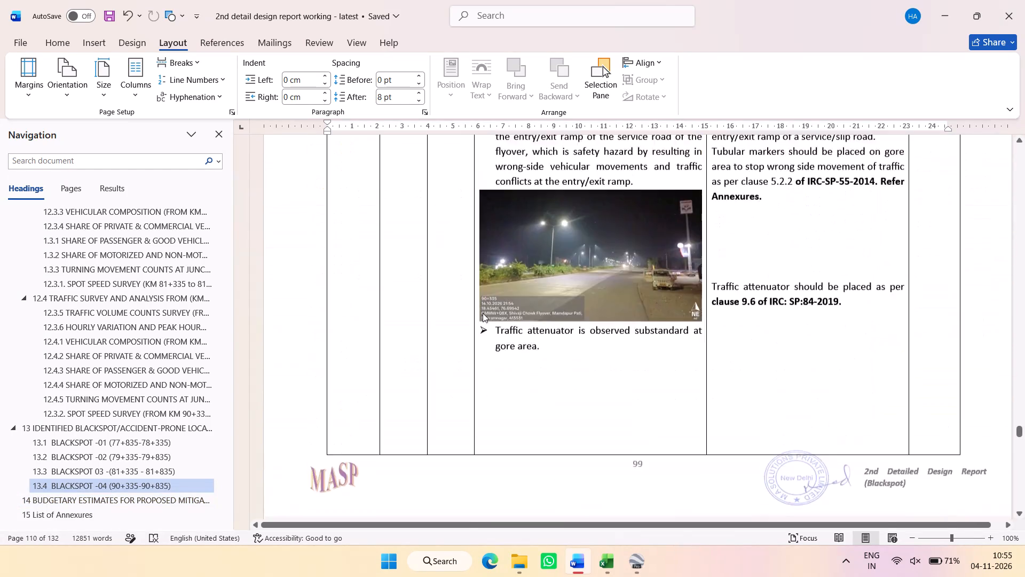
pyautogui.scroll(3, 483, 313)
pyautogui.scroll(-1, 483, 313)
pyautogui.scroll(20, 483, 313)
pyautogui.scroll(20, 483, 313)
pyautogui.scroll(2, 483, 313)
pyautogui.scroll(2, 0, 362)
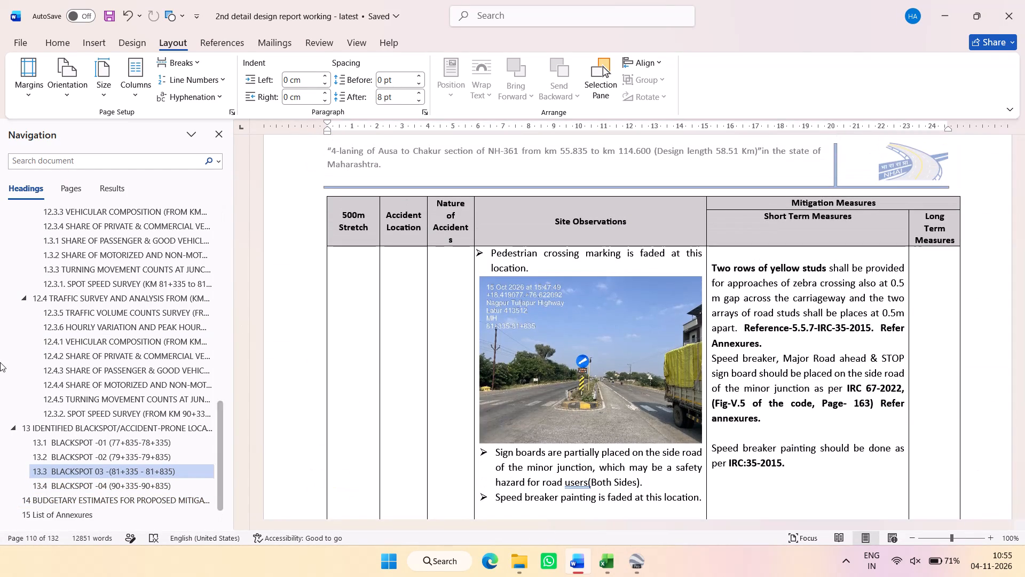
pyautogui.scroll(15, 0, 362)
# Browse the report's opening sections up to the crash table in section 7, Summary Analysis.
pyautogui.click(90, 284)
pyautogui.click(102, 229)
pyautogui.click(108, 268)
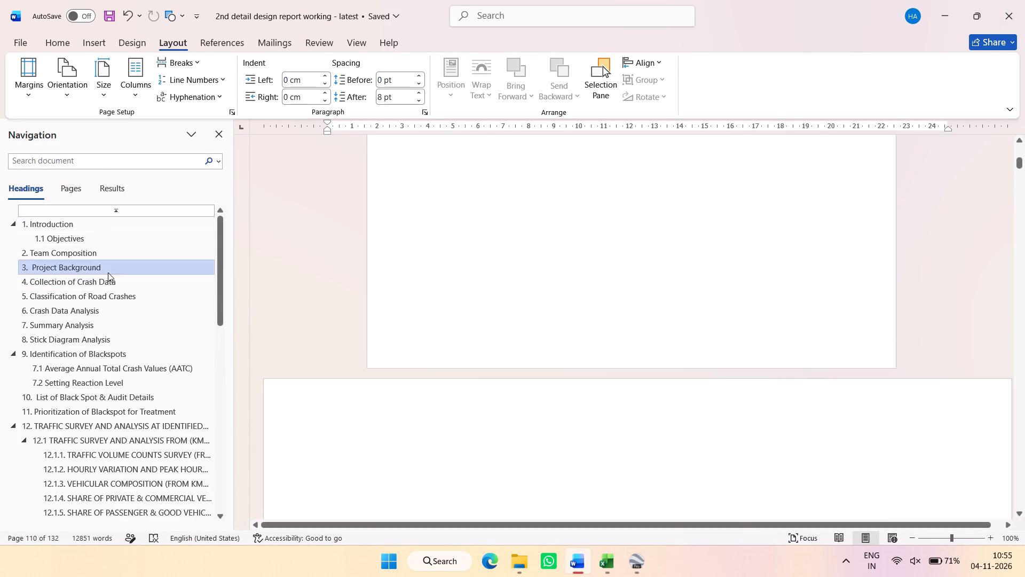
pyautogui.click(108, 282)
pyautogui.click(112, 297)
pyautogui.click(113, 321)
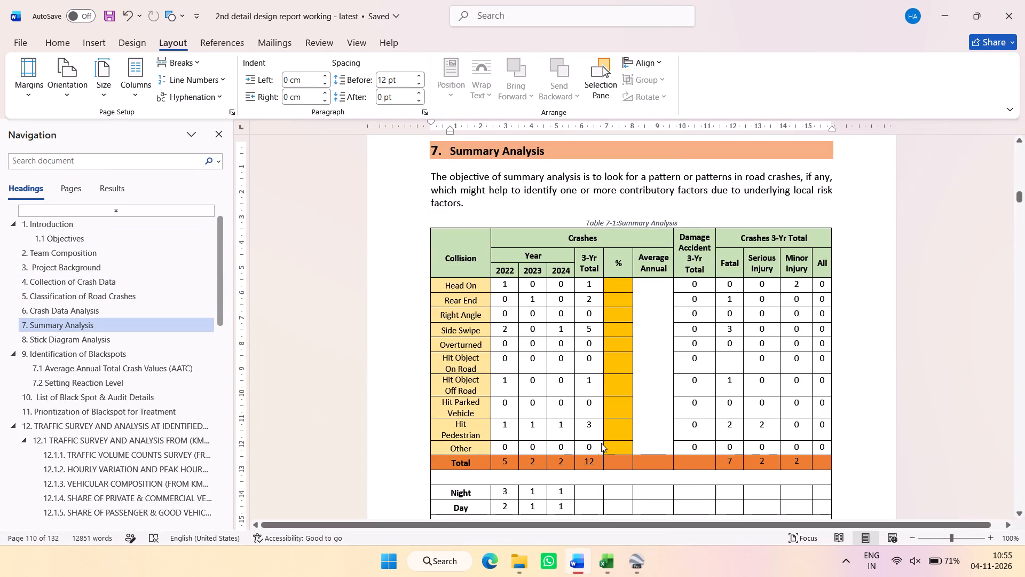
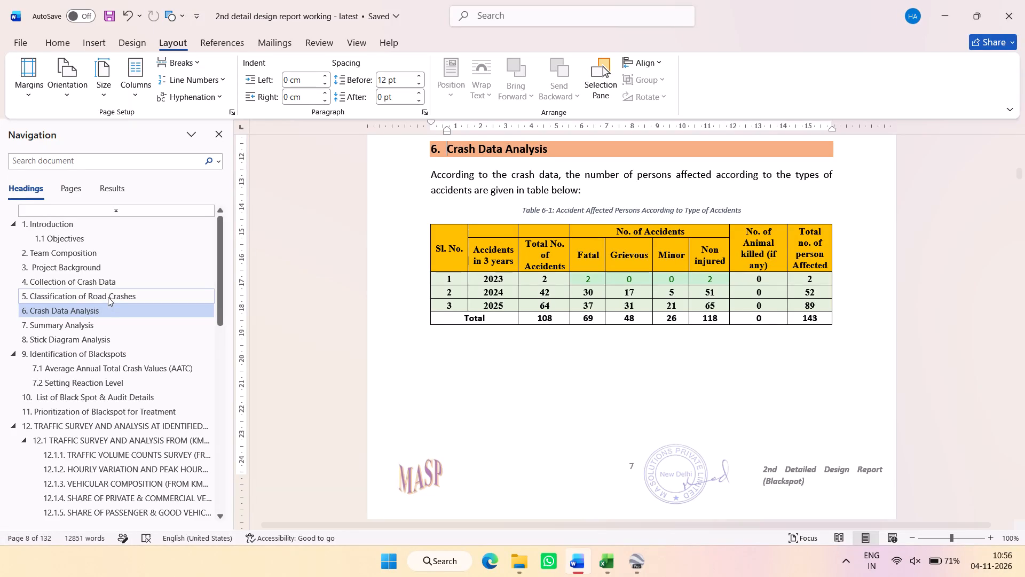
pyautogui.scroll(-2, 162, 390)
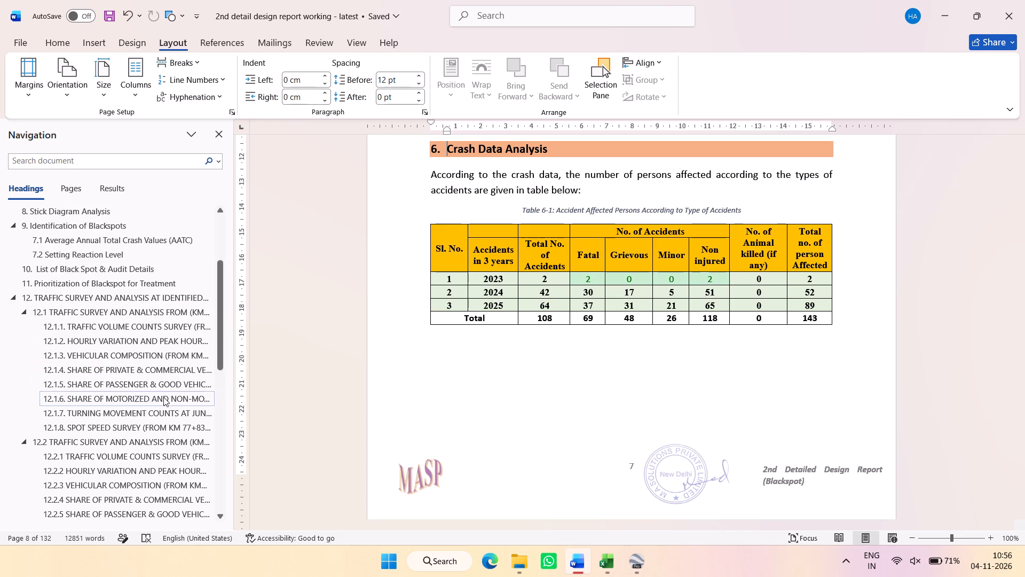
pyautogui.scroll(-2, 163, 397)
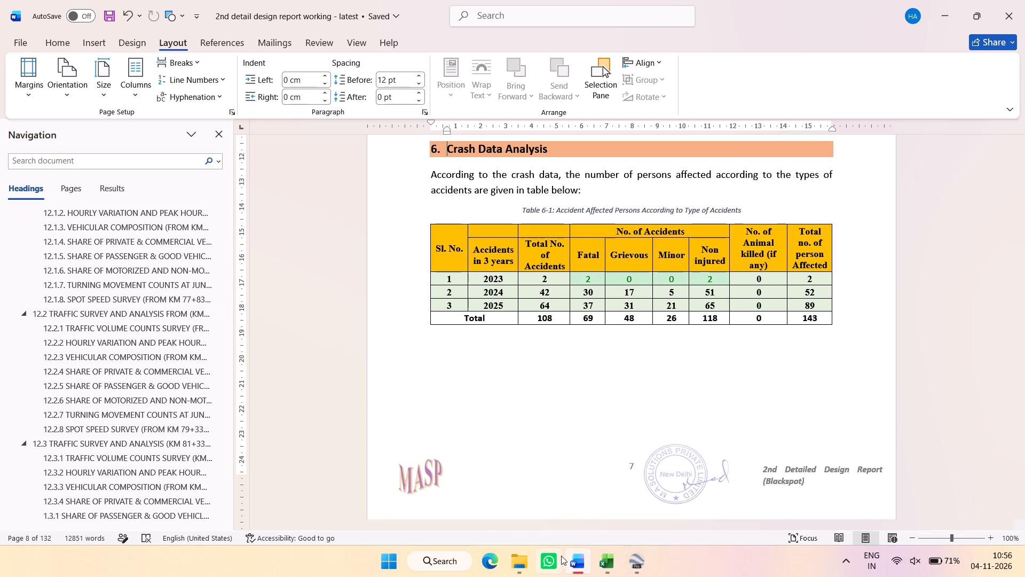
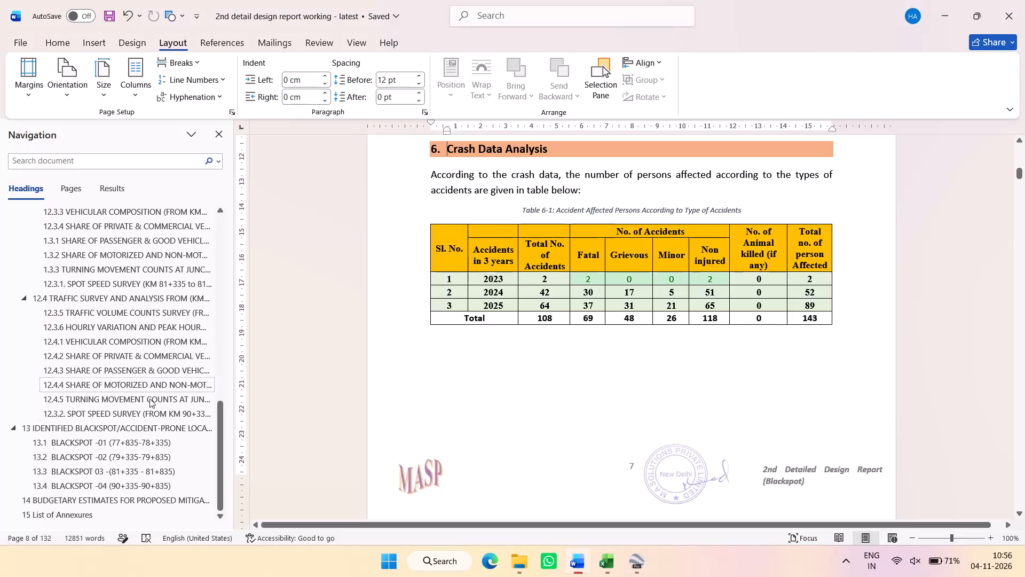
# Go to the spot speed survey for km 90+335 to km 90+835 and review the section 12 traffic survey headings.
pyautogui.click(146, 415)
pyautogui.scroll(1, 115, 368)
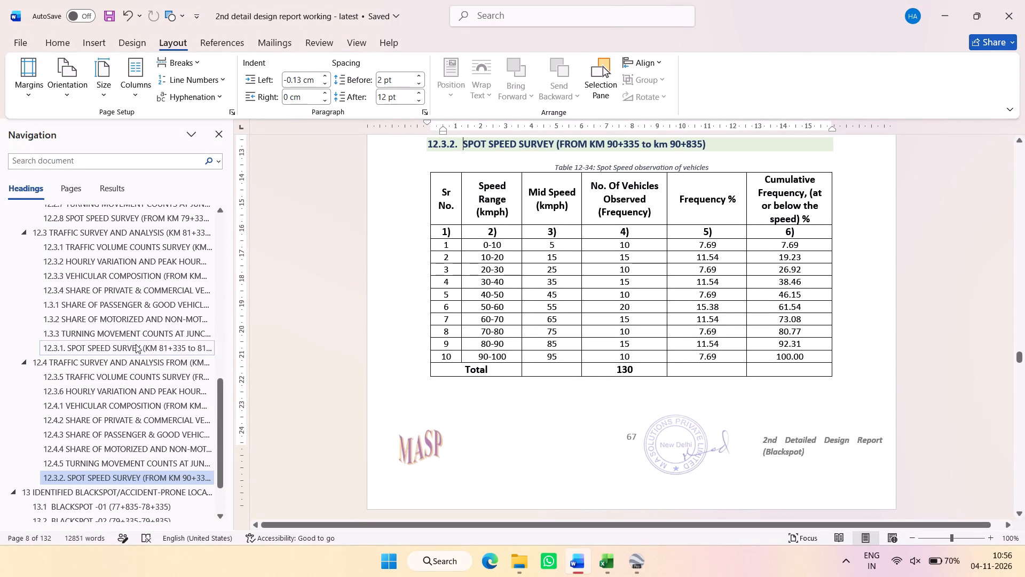
pyautogui.scroll(1, 136, 344)
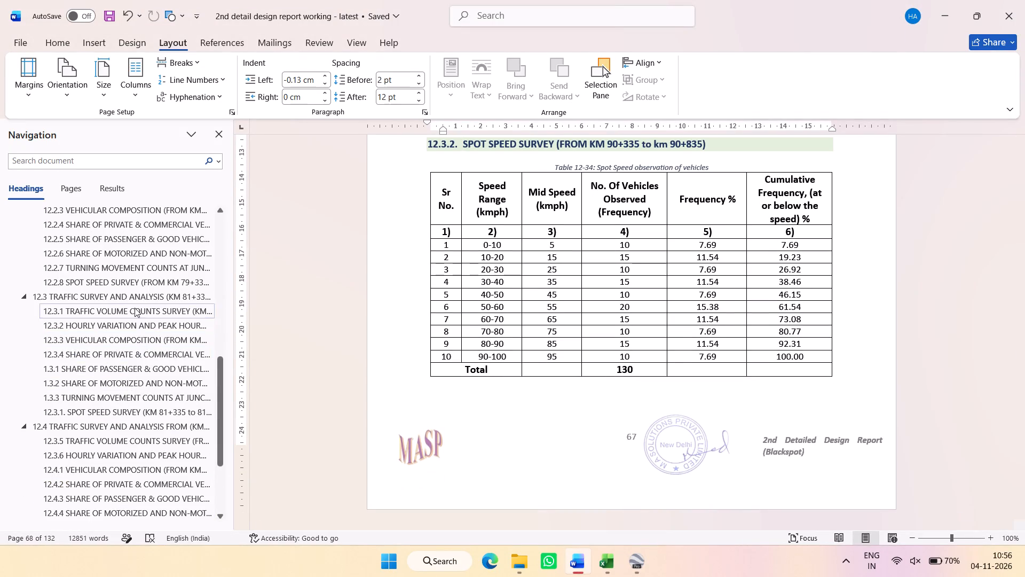
pyautogui.scroll(3, 131, 276)
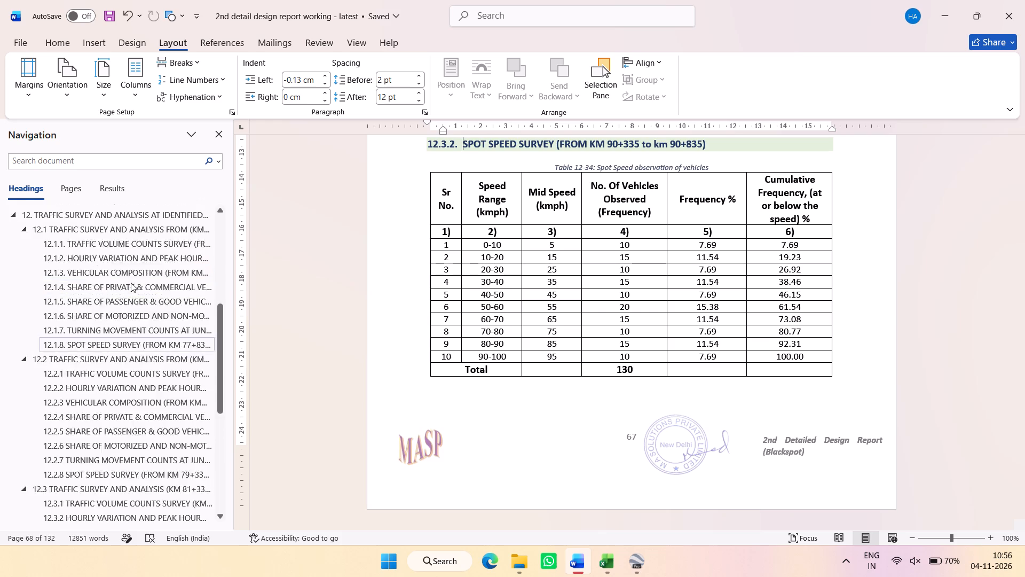
pyautogui.scroll(1, 131, 283)
pyautogui.scroll(-5, 131, 283)
pyautogui.scroll(-3, 137, 383)
# In section 13.1, delete the blank lines above the Topographic Survey and Schematic Design (77+835-78+335) heading.
pyautogui.click(153, 441)
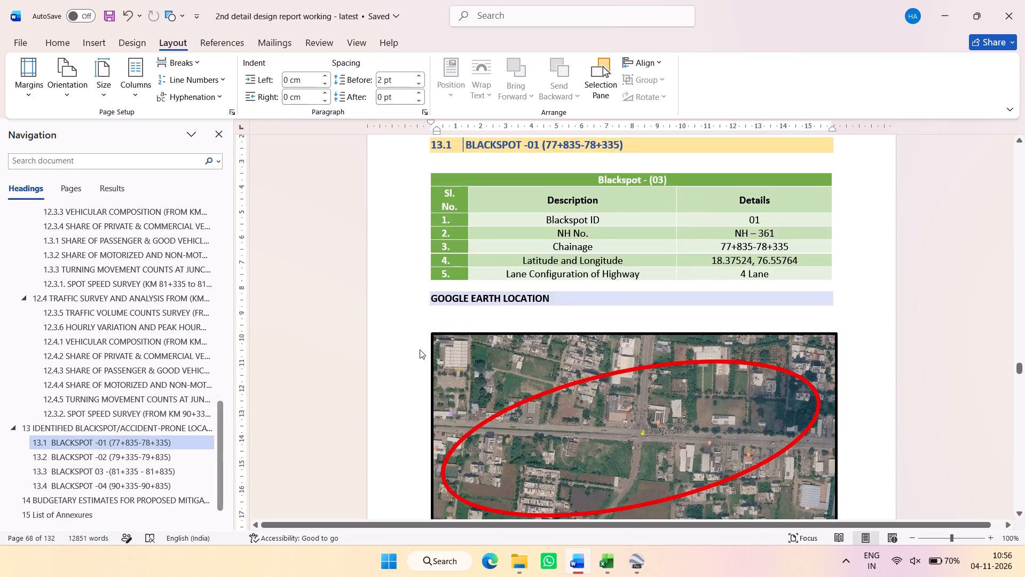
pyautogui.scroll(-14, 477, 344)
pyautogui.scroll(-20, 531, 346)
pyautogui.scroll(-2, 531, 346)
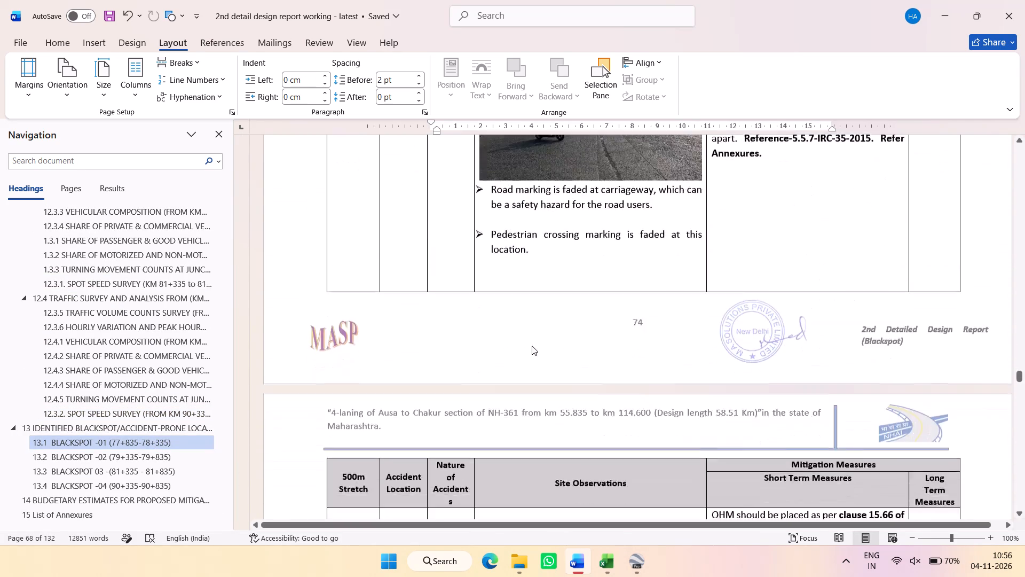
pyautogui.scroll(-20, 532, 346)
pyautogui.scroll(-9, 532, 346)
pyautogui.scroll(3, 532, 345)
pyautogui.click(538, 287)
pyautogui.scroll(2, 533, 367)
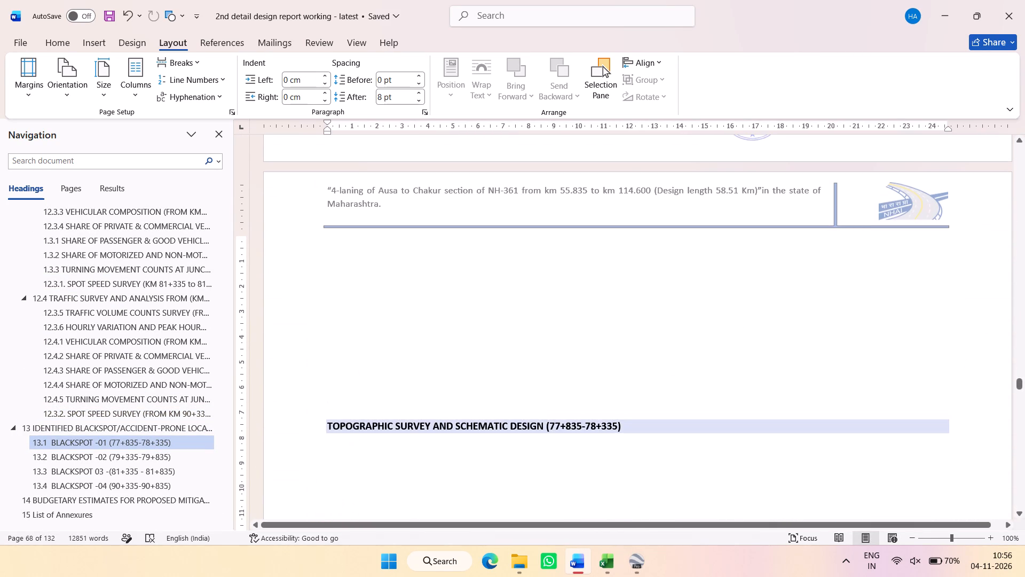
pyautogui.moveTo(466, 236); pyautogui.dragTo(428, 384)
pyautogui.press('Delete')
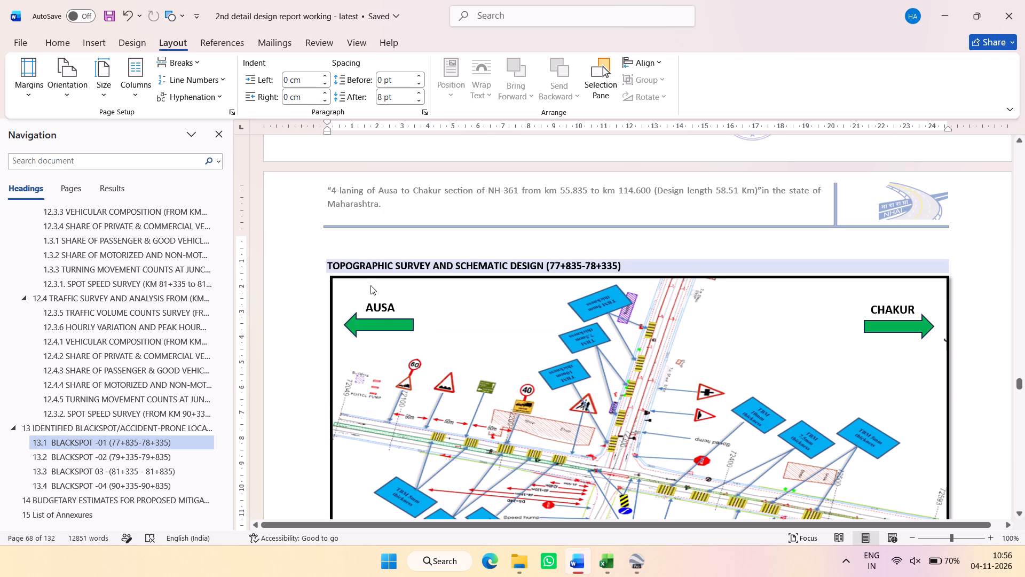
pyautogui.click(351, 246)
pyautogui.press('Delete')
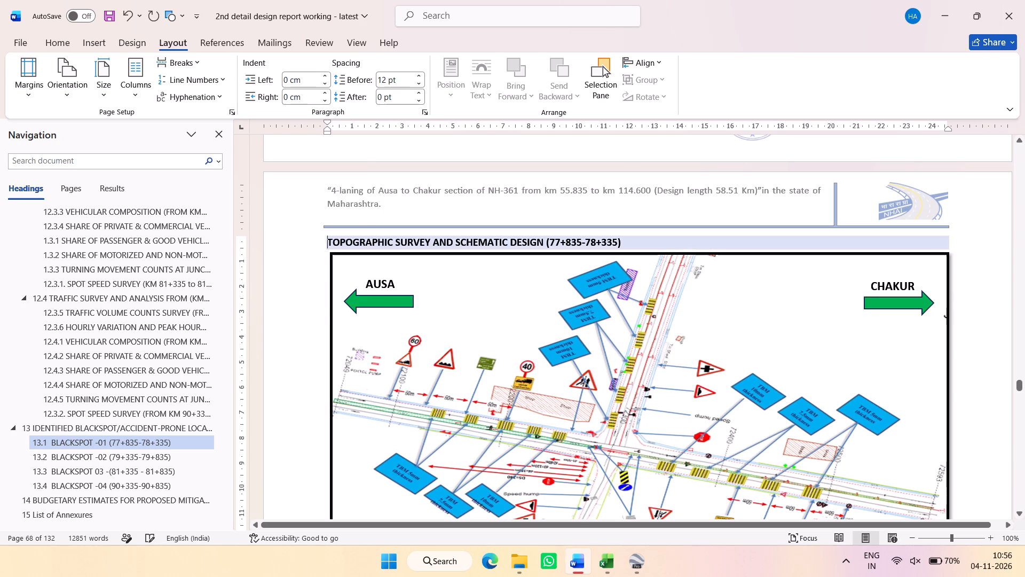
# In section 13.2, delete the blank lines above the Topographic Survey and Schematic Design (79+335-79+835) heading.
pyautogui.click(172, 457)
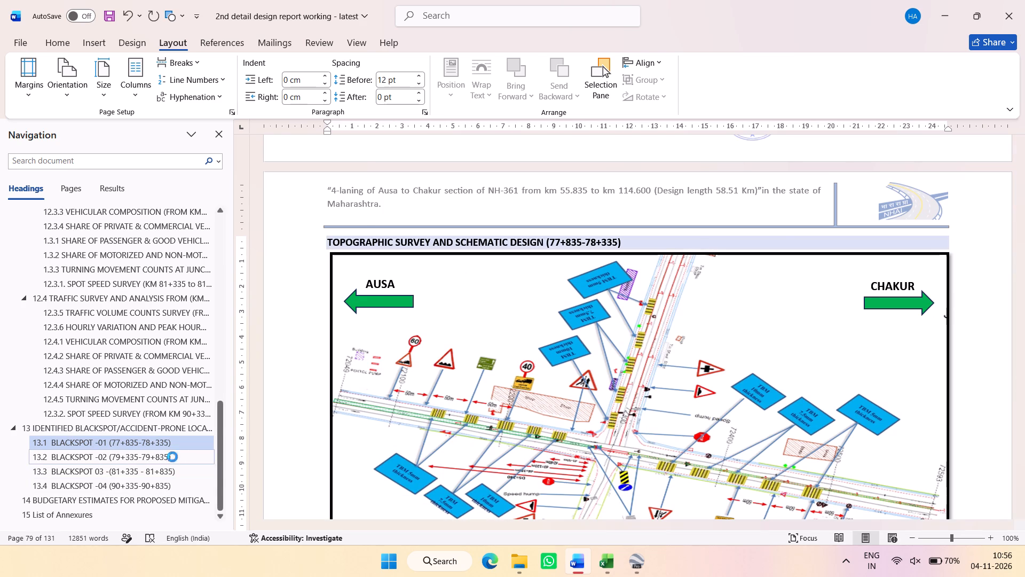
pyautogui.scroll(-13, 522, 308)
pyautogui.scroll(2, 510, 325)
pyautogui.scroll(-15, 461, 337)
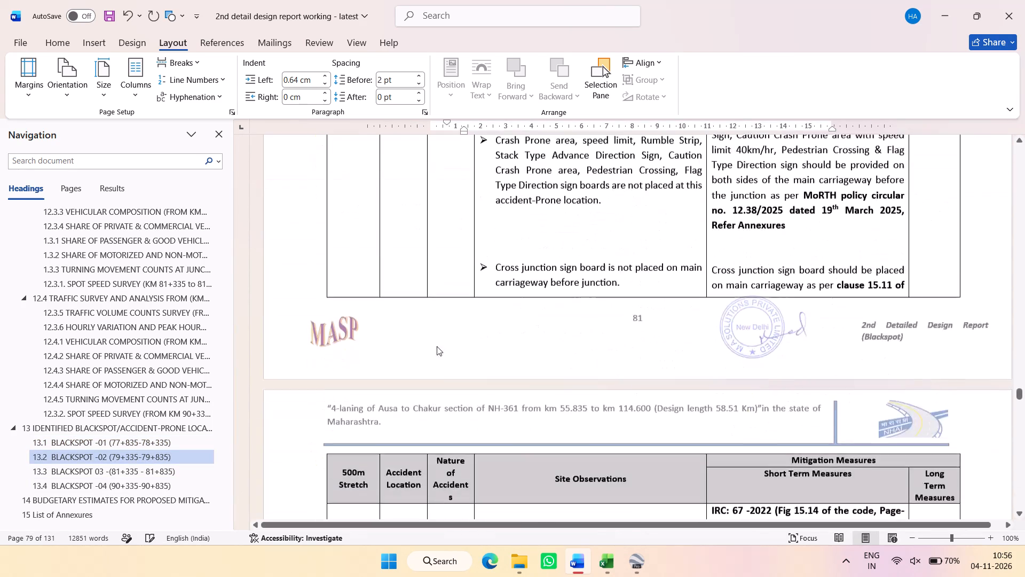
pyautogui.scroll(-20, 437, 346)
pyautogui.scroll(-20, 437, 346)
pyautogui.scroll(-2, 437, 346)
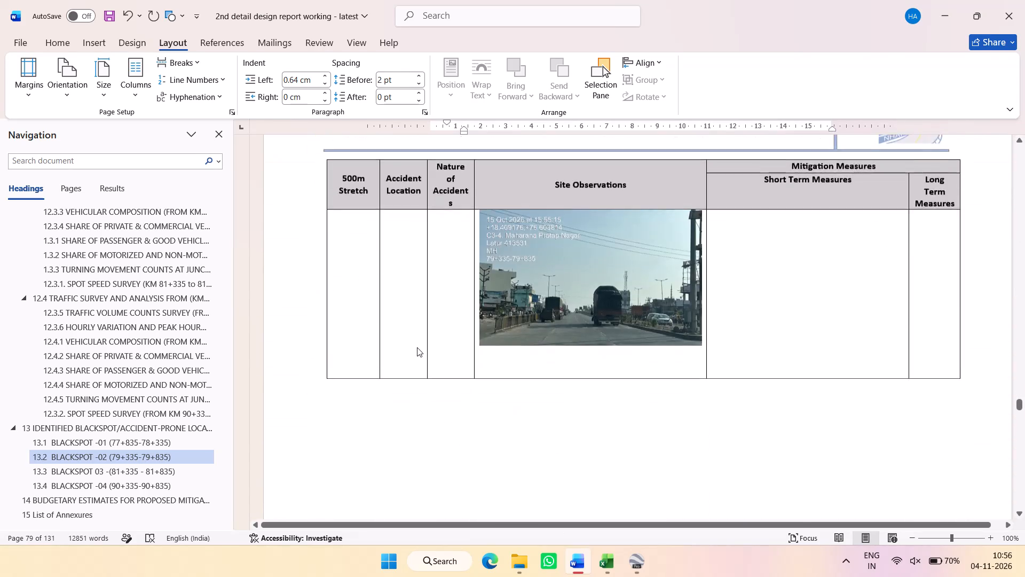
pyautogui.scroll(-3, 417, 347)
pyautogui.scroll(2, 417, 347)
pyautogui.click(376, 250)
pyautogui.press('Delete')
pyautogui.press('Delete')
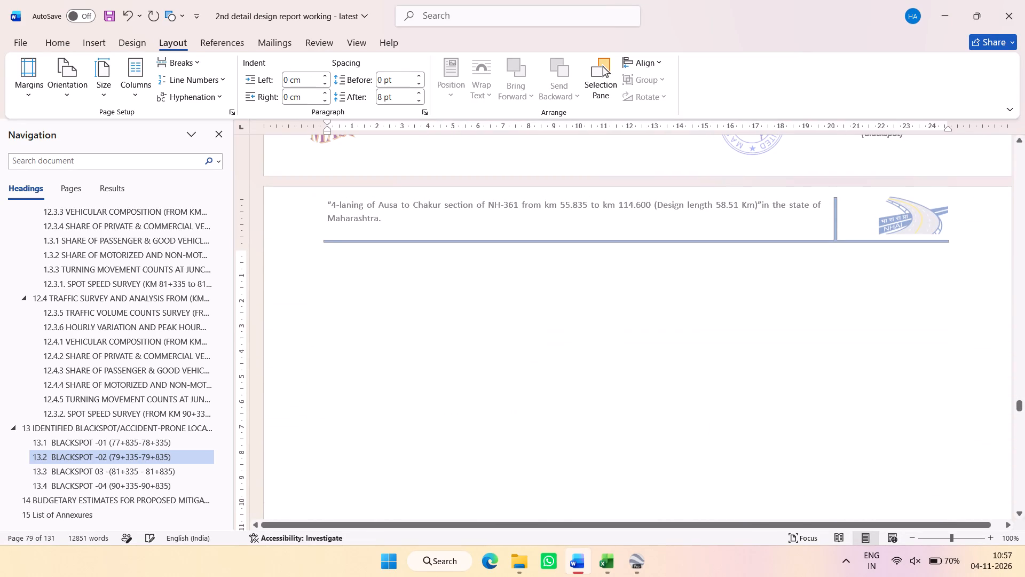
pyautogui.press('Delete')
pyautogui.press('Delete')
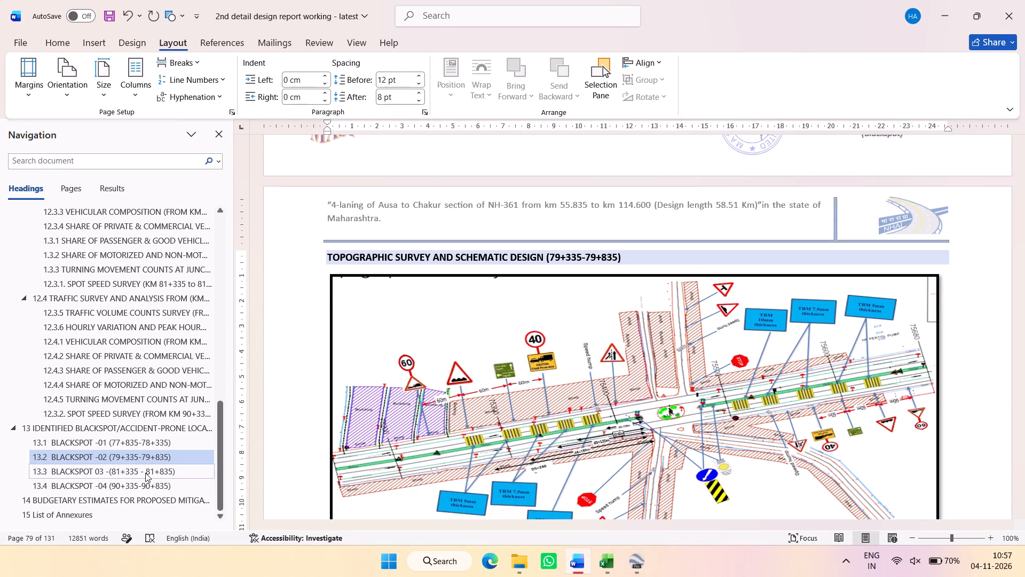
# Check section 13.3, Blackspot 03 (81+335 - 81+835), through to its end for page layout gaps.
pyautogui.click(145, 472)
pyautogui.scroll(-20, 488, 322)
pyautogui.scroll(-14, 488, 322)
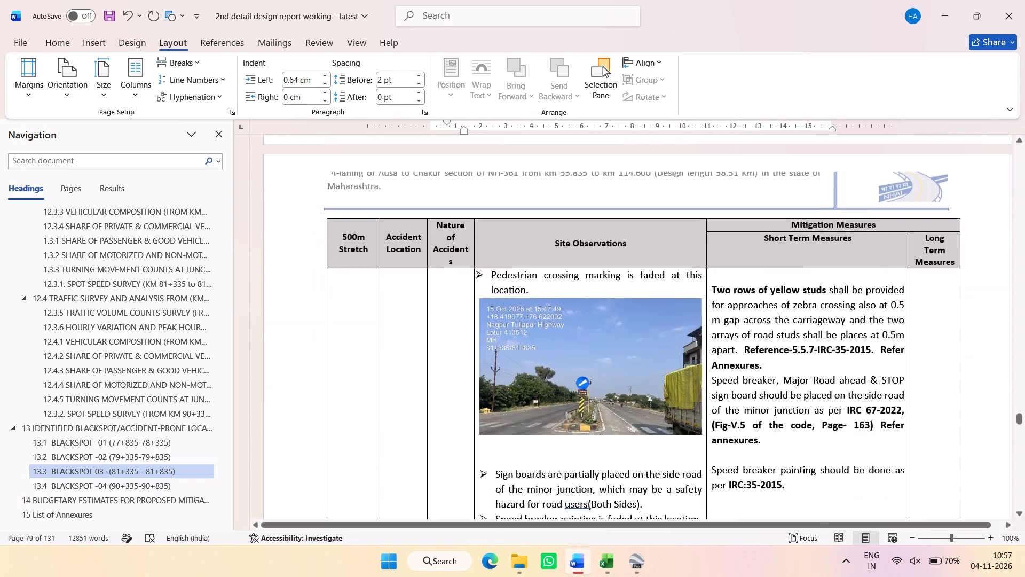
pyautogui.scroll(-18, 443, 356)
pyautogui.scroll(-3, 433, 341)
pyautogui.scroll(5, 433, 341)
pyautogui.scroll(-10, 433, 341)
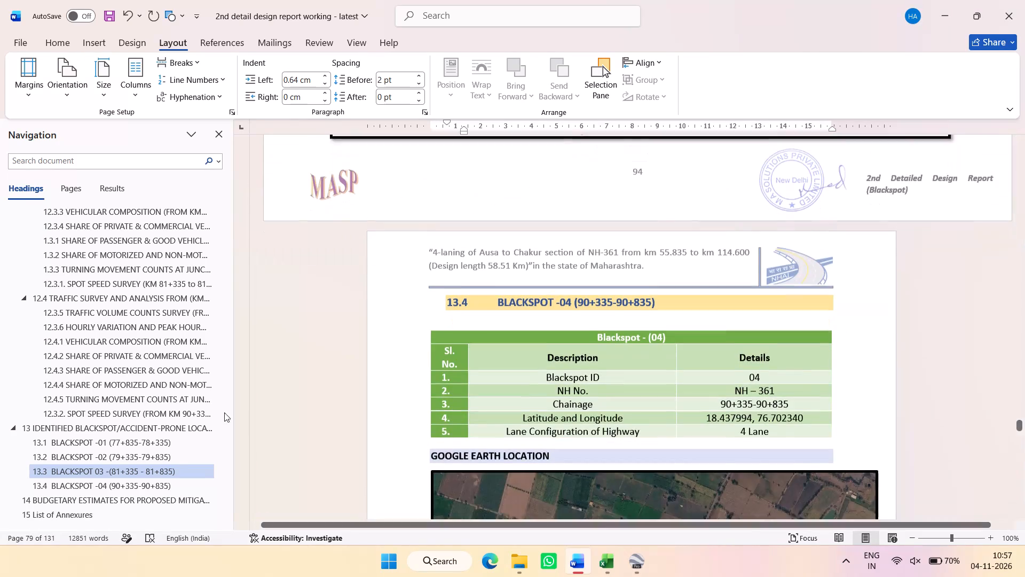
# In section 13.4, delete the blank lines above the Topographic Survey and Schematic Design (90+335-90+835) heading.
pyautogui.scroll(-18, 401, 345)
pyautogui.scroll(2, 498, 323)
pyautogui.scroll(-16, 500, 318)
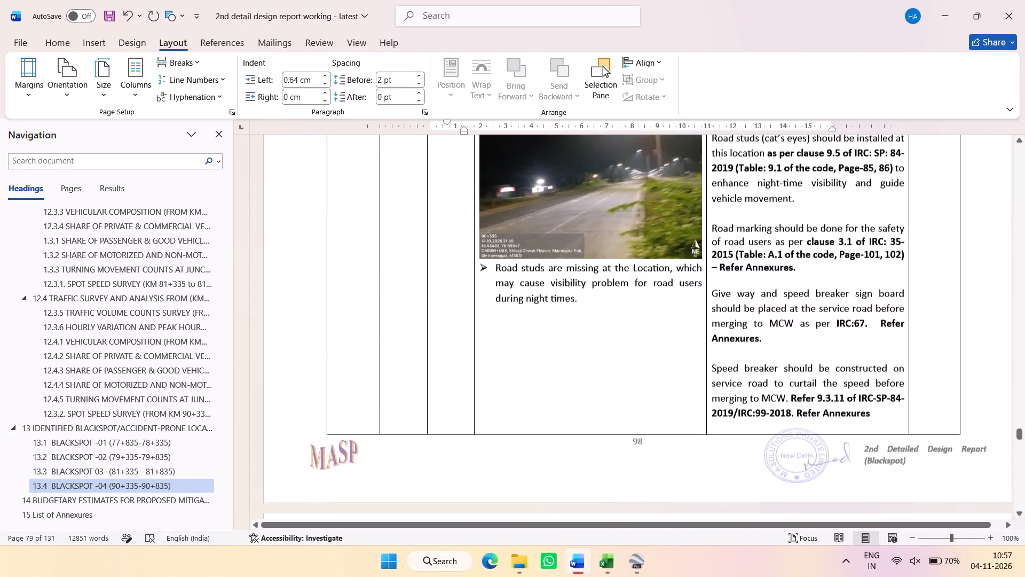
pyautogui.scroll(-17, 492, 319)
pyautogui.scroll(2, 437, 306)
pyautogui.moveTo(368, 191); pyautogui.dragTo(364, 226)
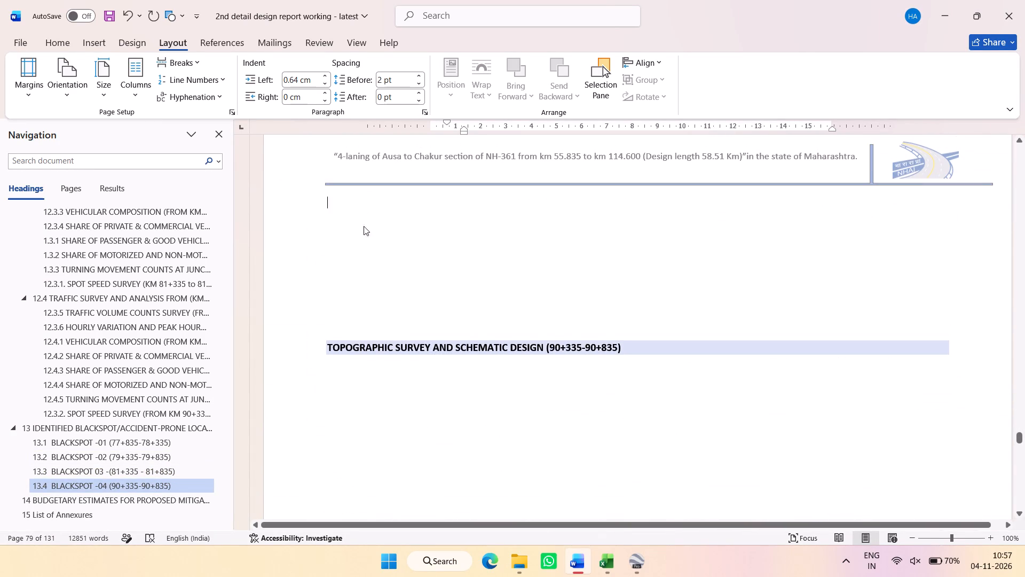
pyautogui.moveTo(364, 226); pyautogui.dragTo(358, 298)
pyautogui.press('Delete')
pyautogui.press('Delete')
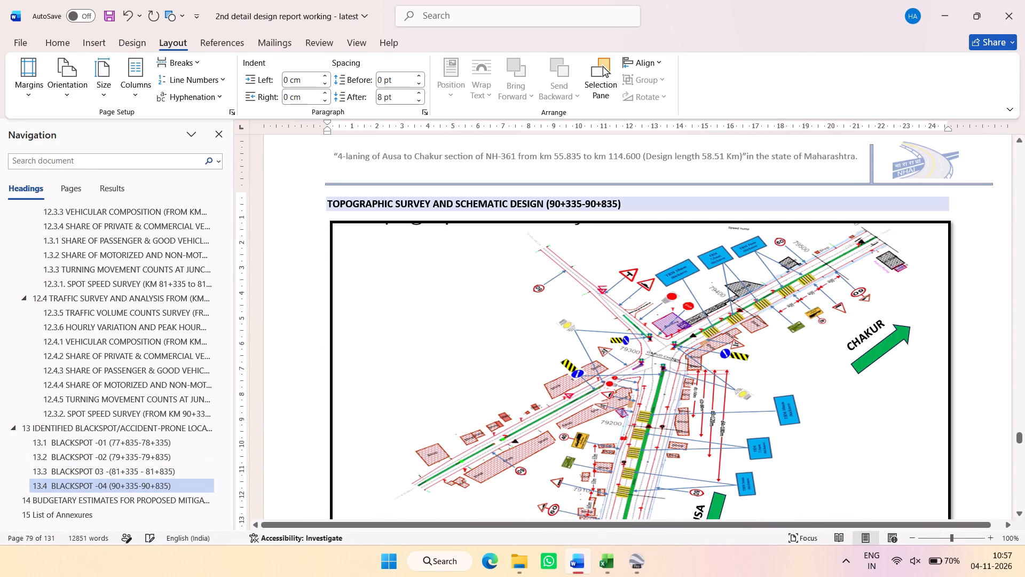